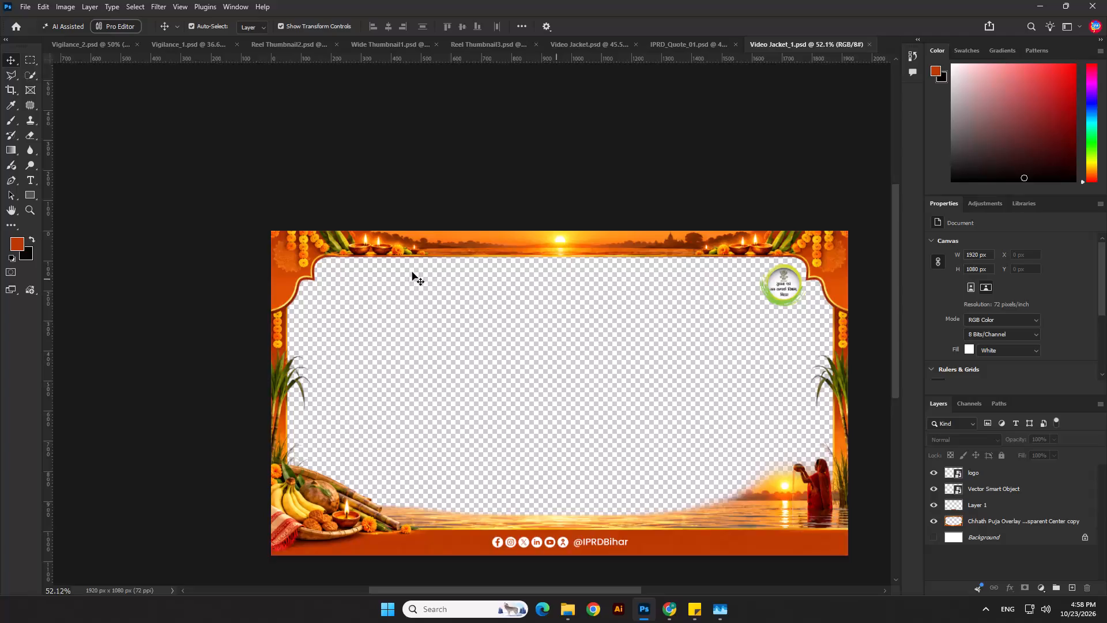
Save the Video Jacket_1.psd document.
scroll(338, 268, down, 3)
key(ctrl+s)
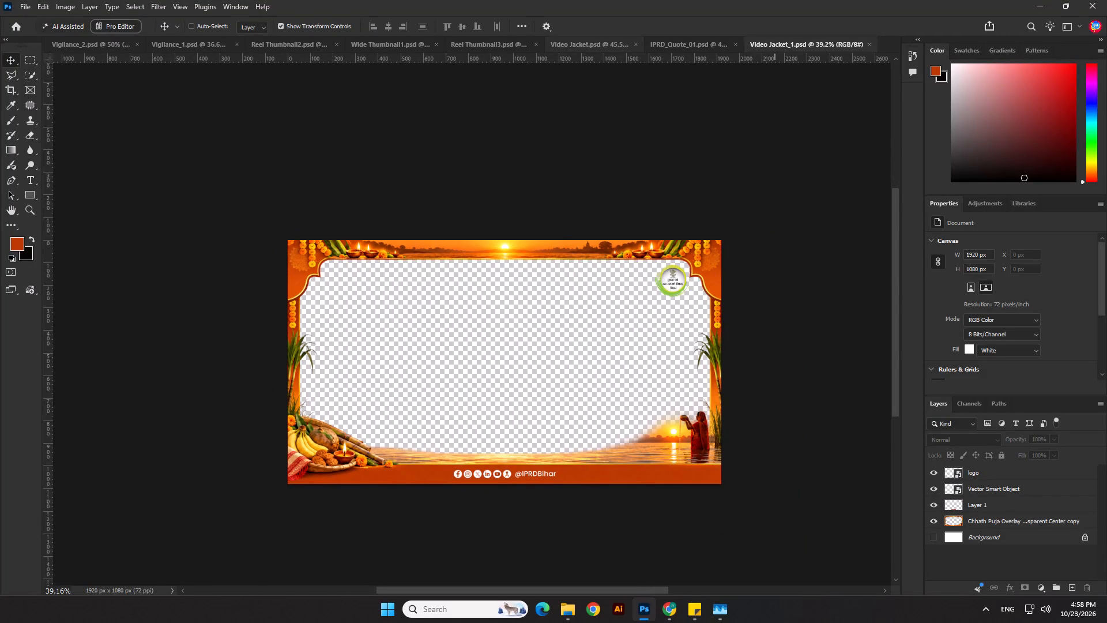
Open Video Jacket_2.psd from the 23.10.26 folder in File Explorer, leaving no layer selected.
click(568, 609)
click(622, 548)
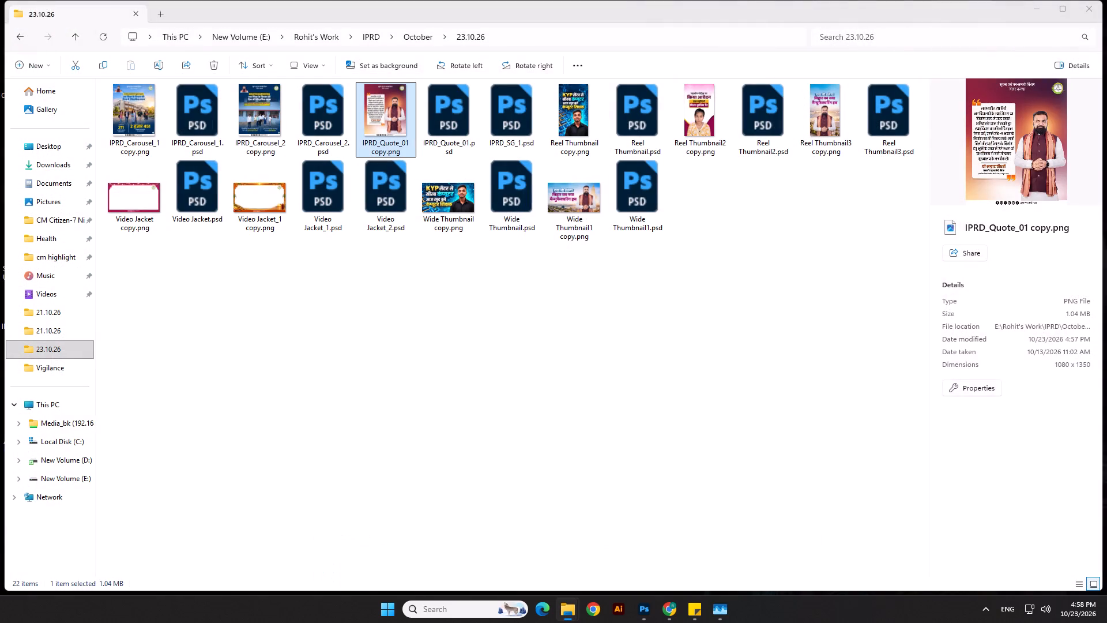
click(601, 466)
click(448, 304)
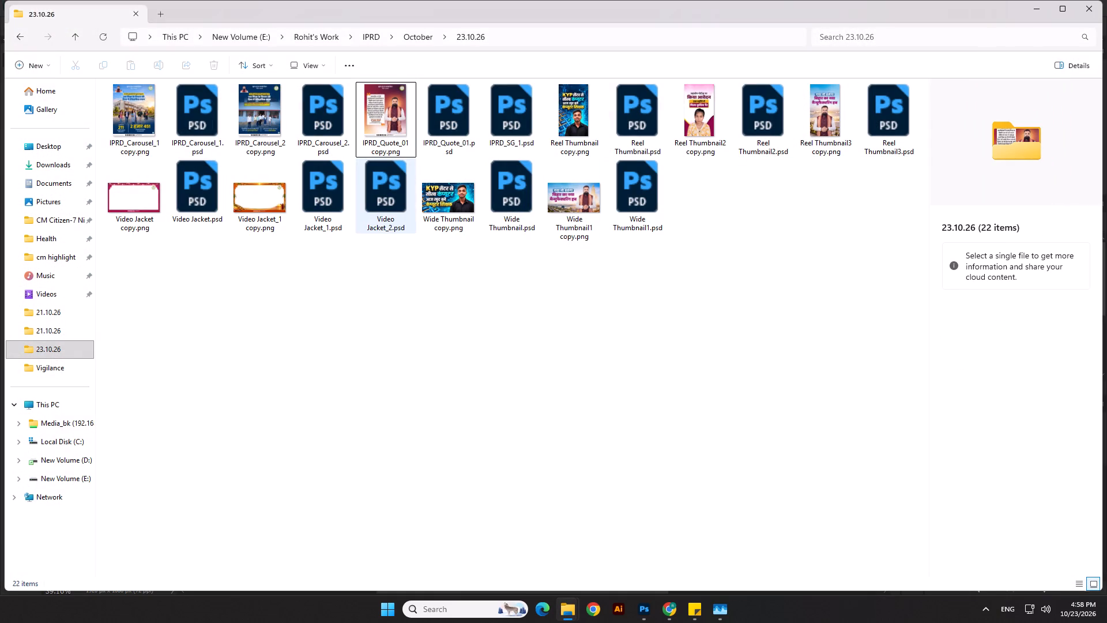
double_click(385, 209)
scroll(461, 373, down, 1)
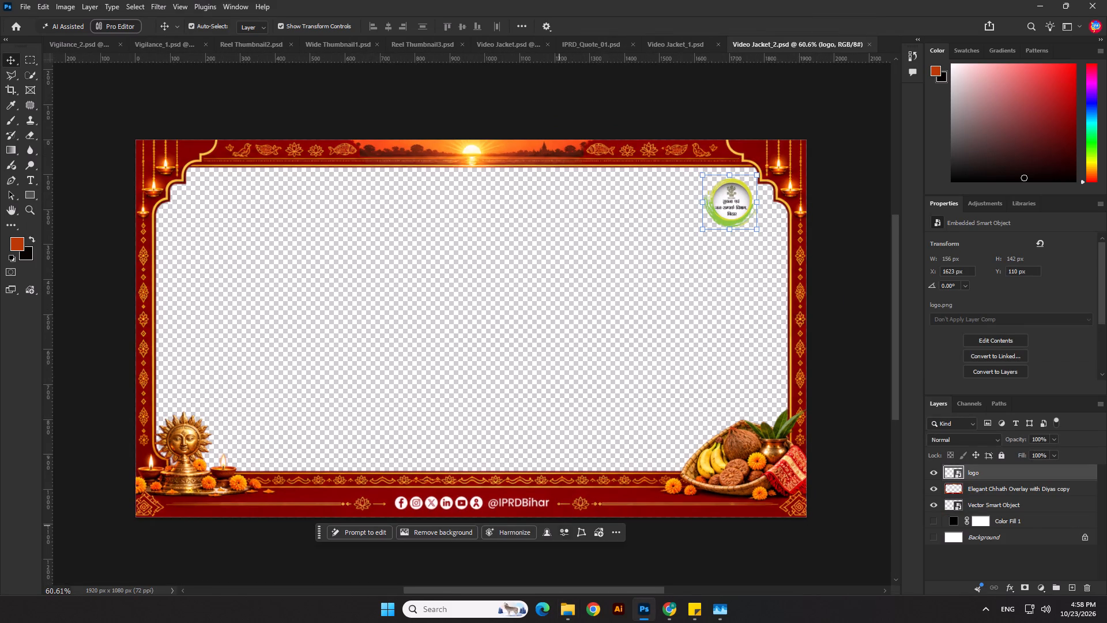
click(588, 541)
click(447, 573)
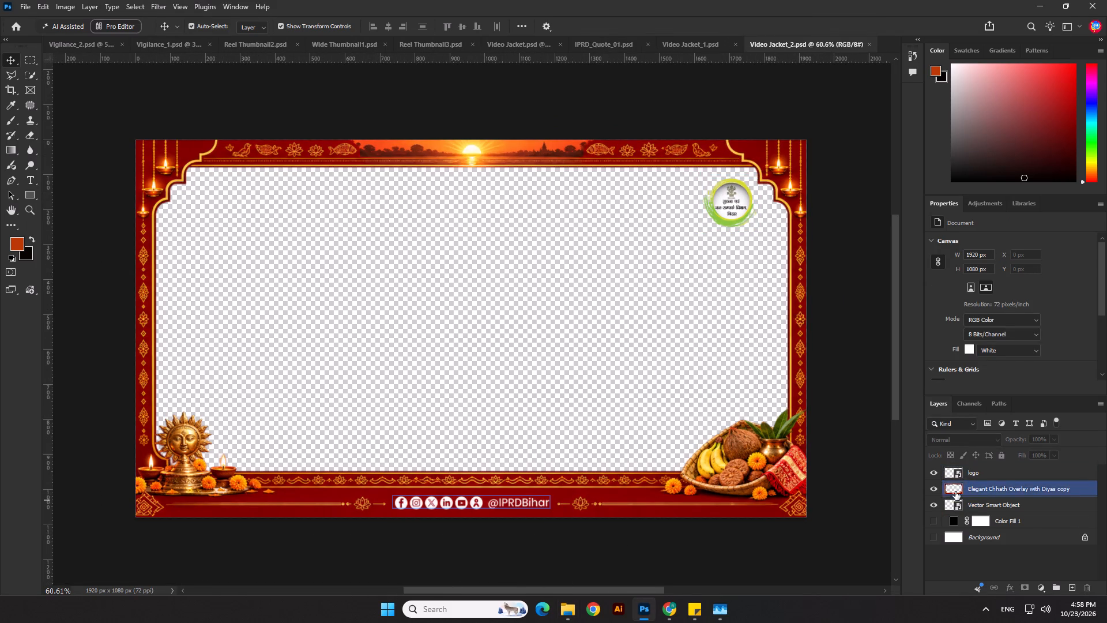
Move the Vector Smart Object layer to the top of the layer stack and hide it.
drag(976, 507, 979, 473)
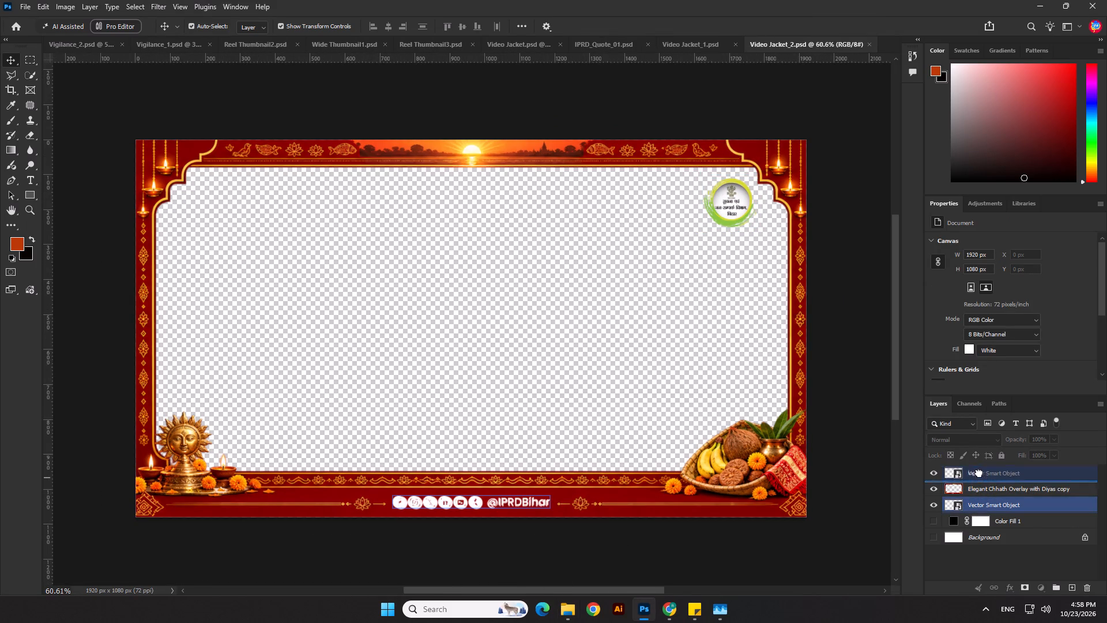
drag(979, 473, 979, 470)
click(939, 473)
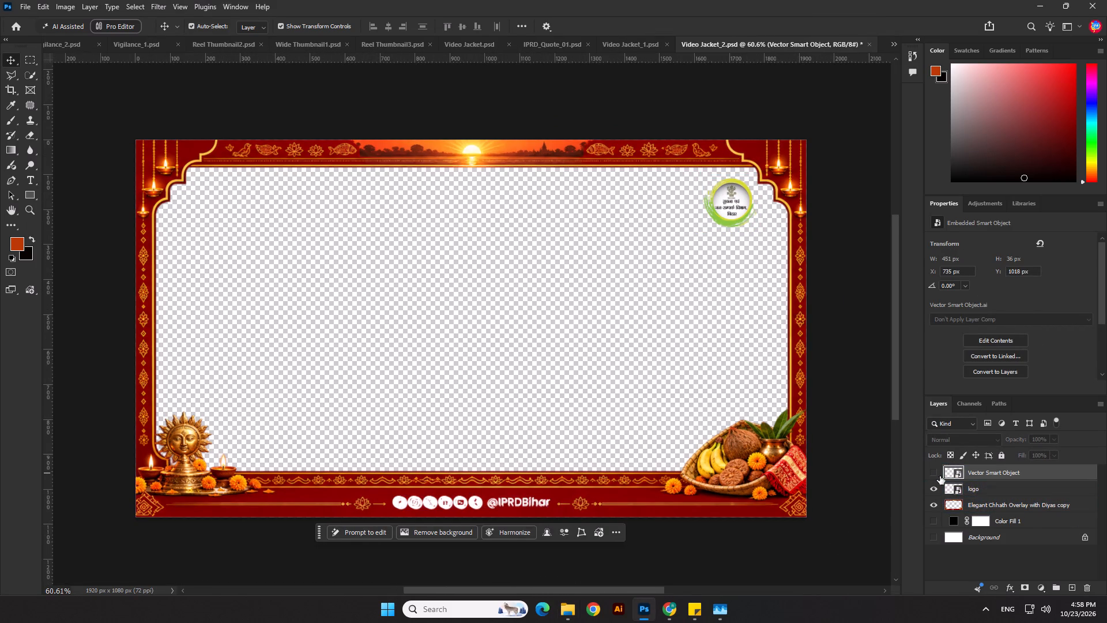
click(970, 511)
scroll(574, 526, up, 4)
scroll(453, 483, up, 3)
scroll(243, 423, up, 1)
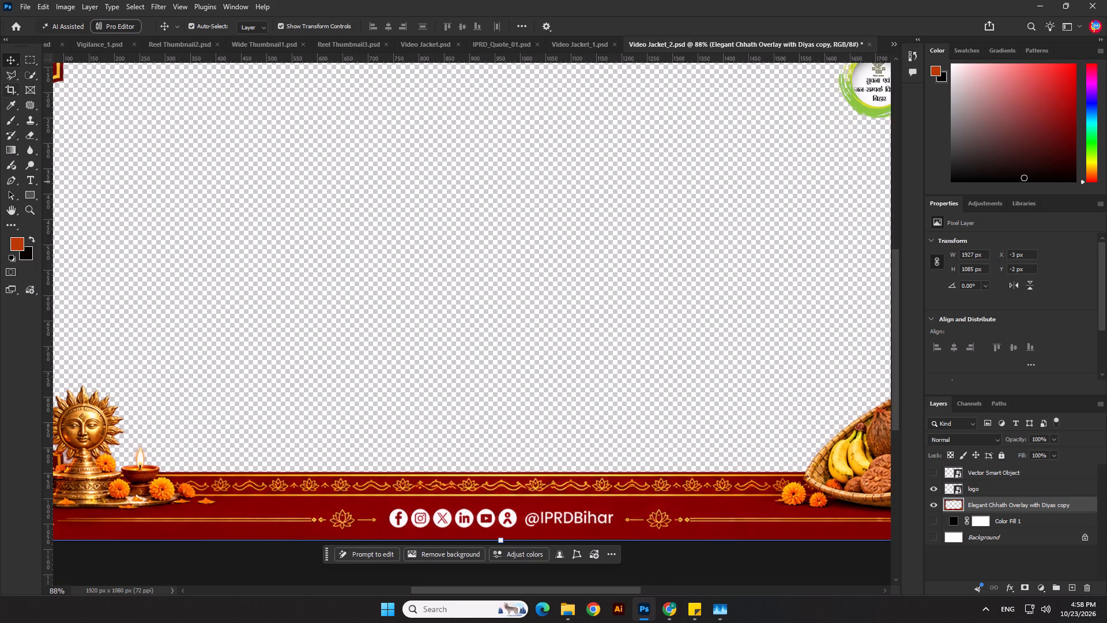
click(26, 56)
scroll(412, 505, up, 4)
drag(370, 497, 416, 539)
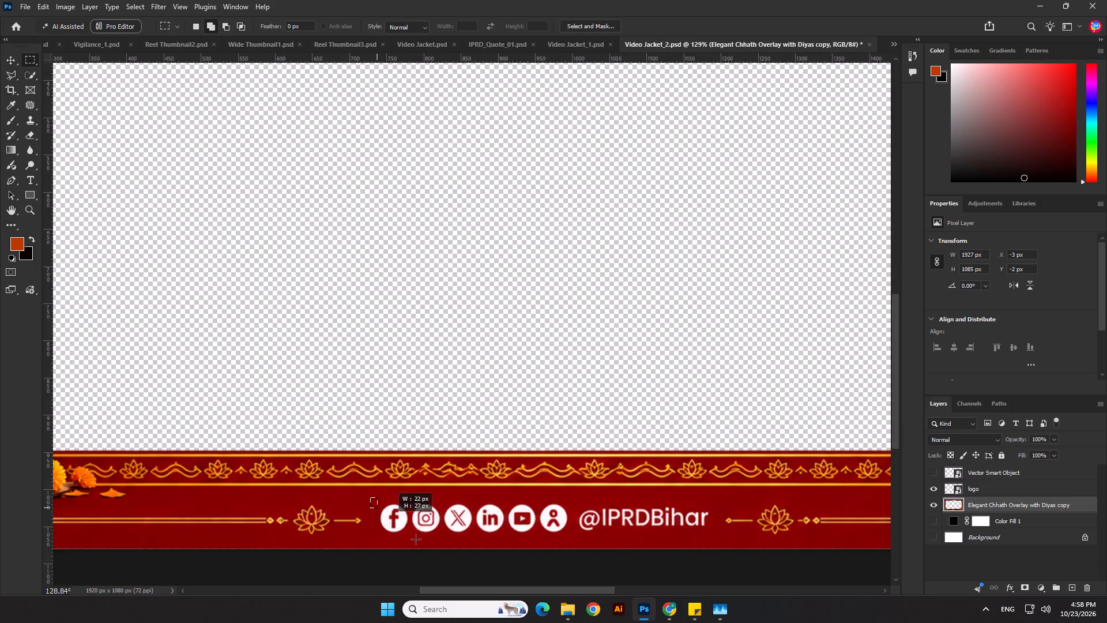
drag(416, 539, 716, 537)
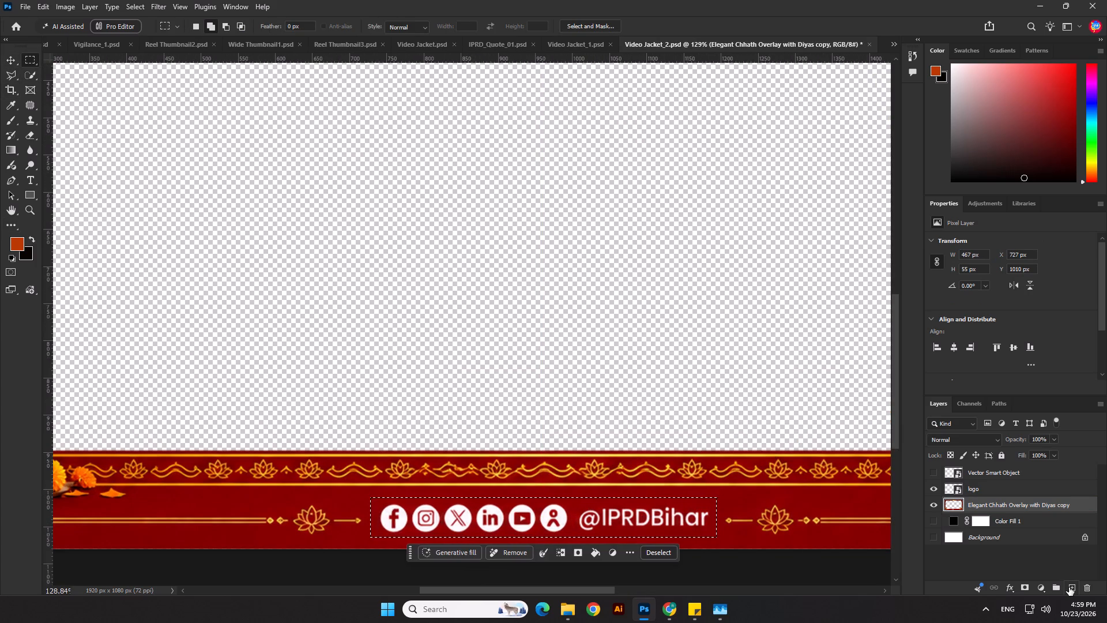
click(1069, 587)
click(10, 111)
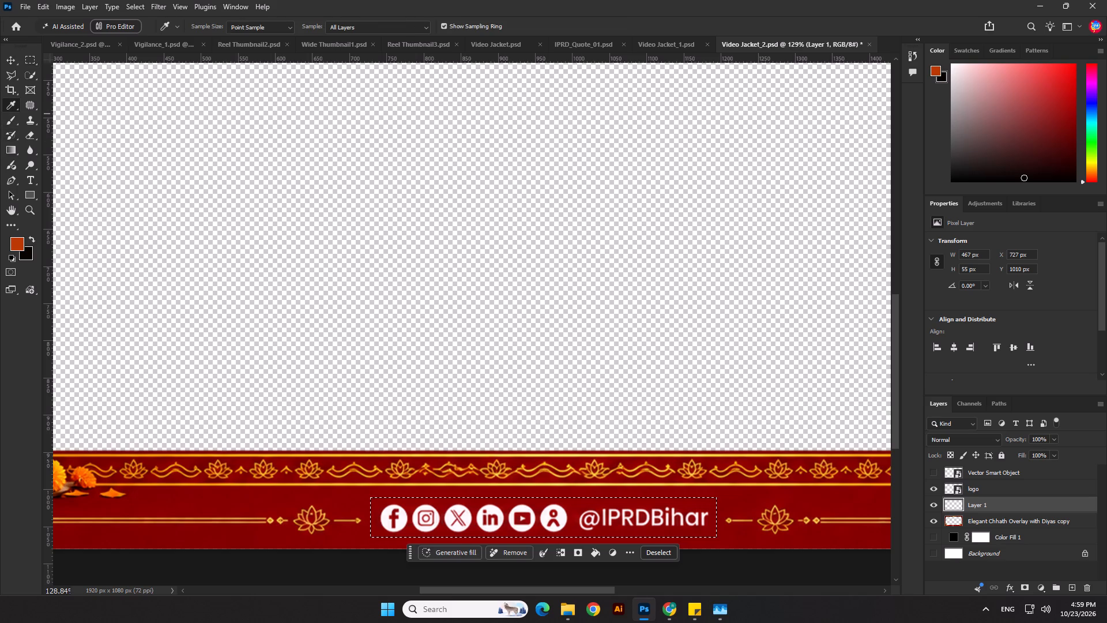
click(360, 505)
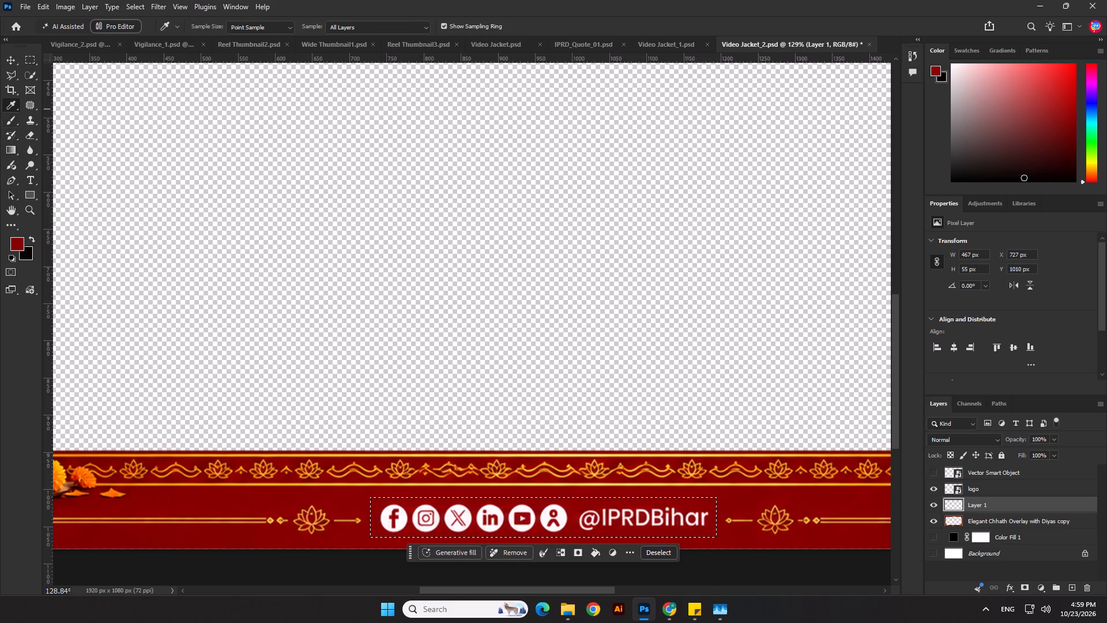
click(12, 122)
click(508, 523)
triple_click(432, 502)
click(432, 502)
drag(543, 493, 557, 493)
drag(605, 490, 612, 487)
triple_click(634, 480)
triple_click(634, 480)
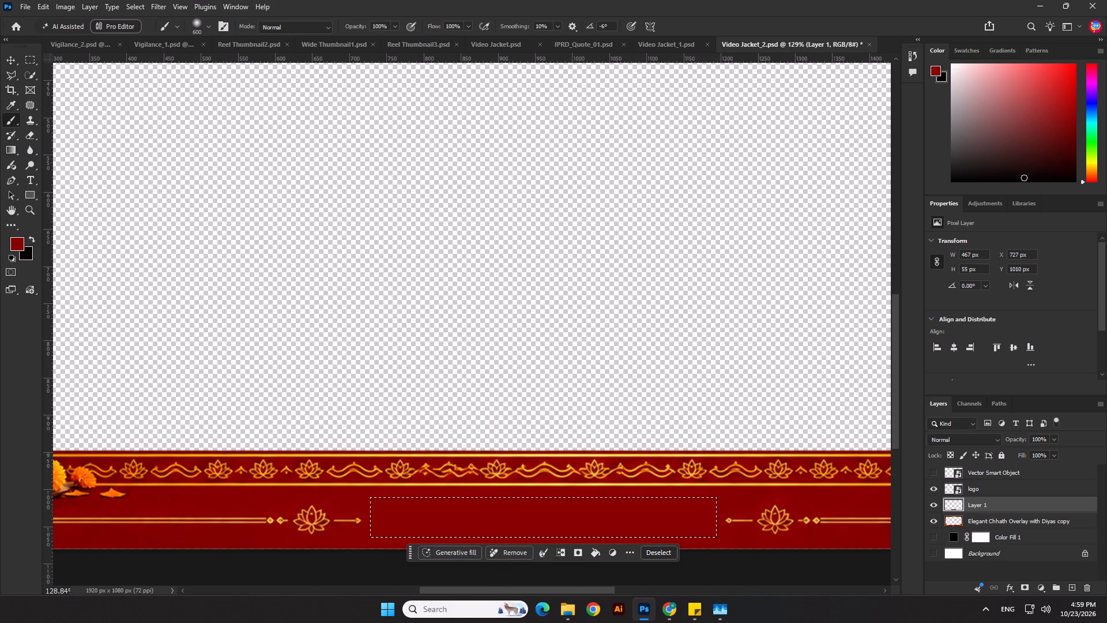
click(31, 59)
right_click(259, 275)
click(276, 281)
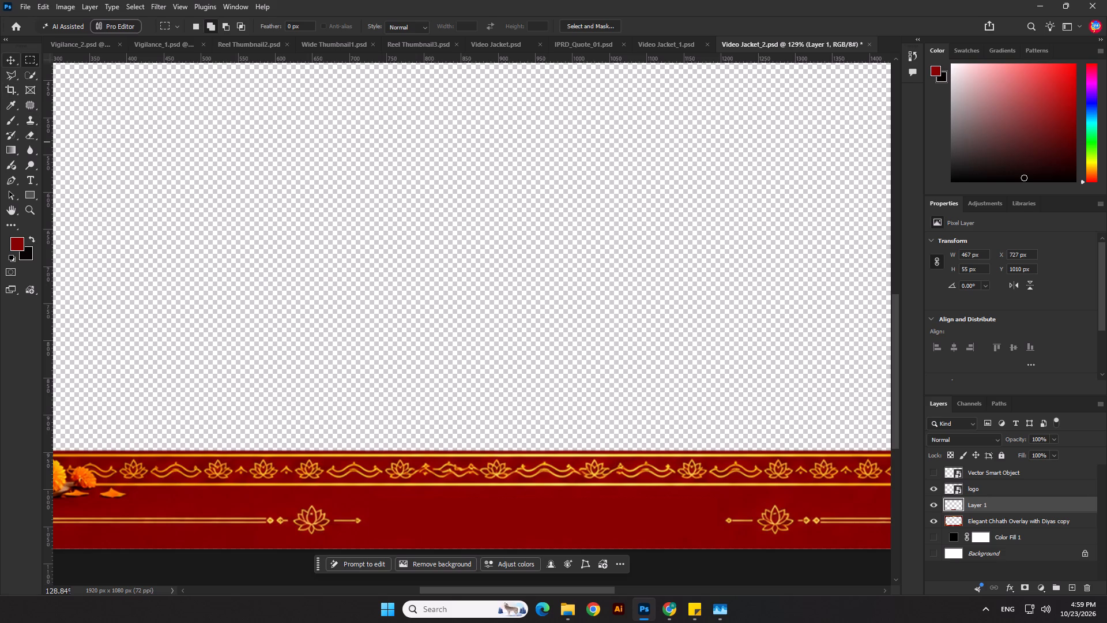
Make the Vector Smart Object layer with the social icons and handle visible again.
click(10, 55)
click(933, 473)
Align the red patch on Layer 1 to the canvas's horizontal centre and nudge it down 5 px.
scroll(574, 432, down, 5)
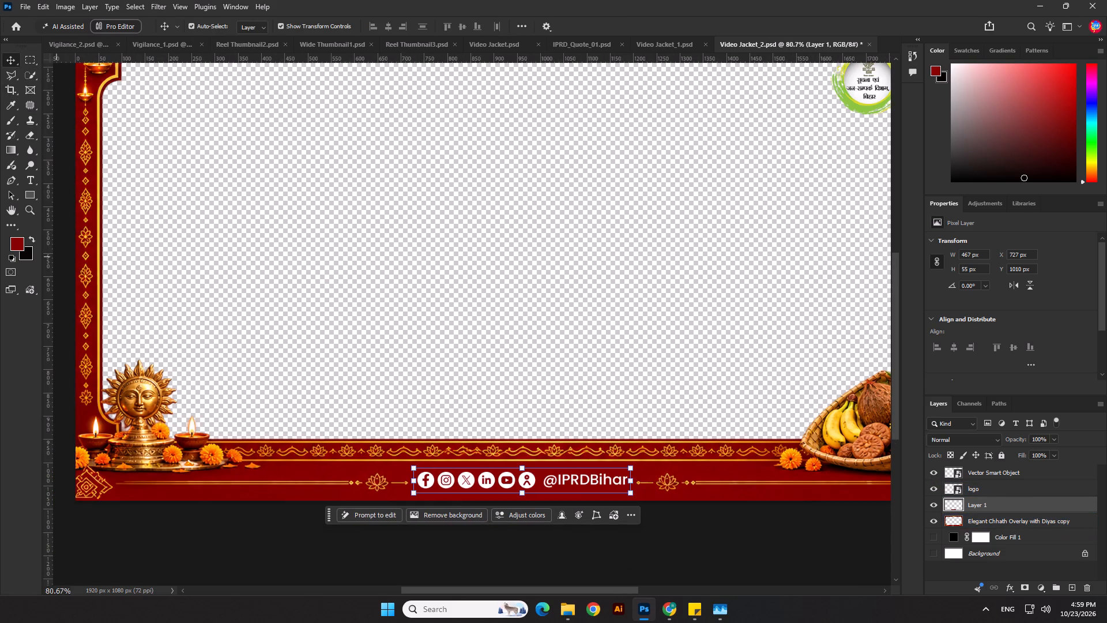
click(523, 26)
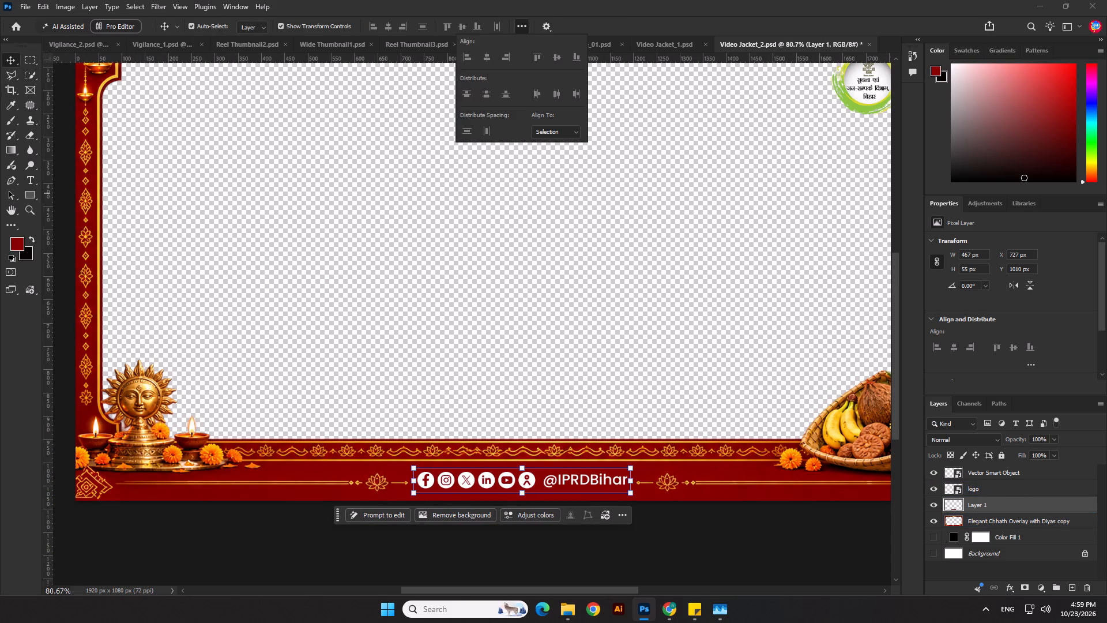
click(556, 124)
click(556, 134)
click(556, 152)
click(388, 24)
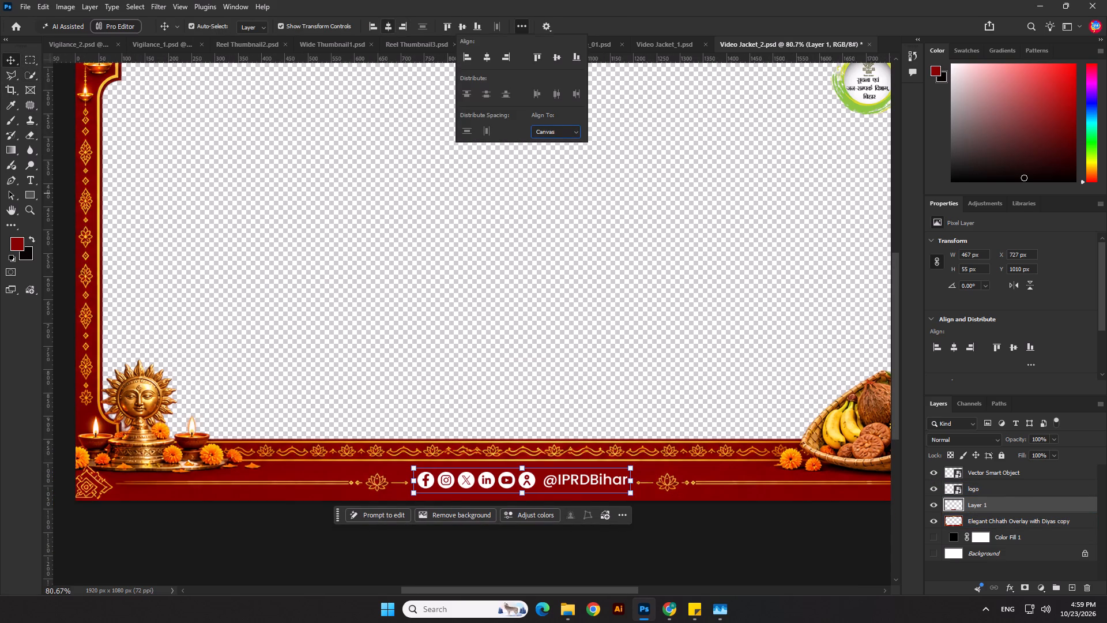
key(Down)
key(Down)
key(Down)
key(Down)
key(Down)
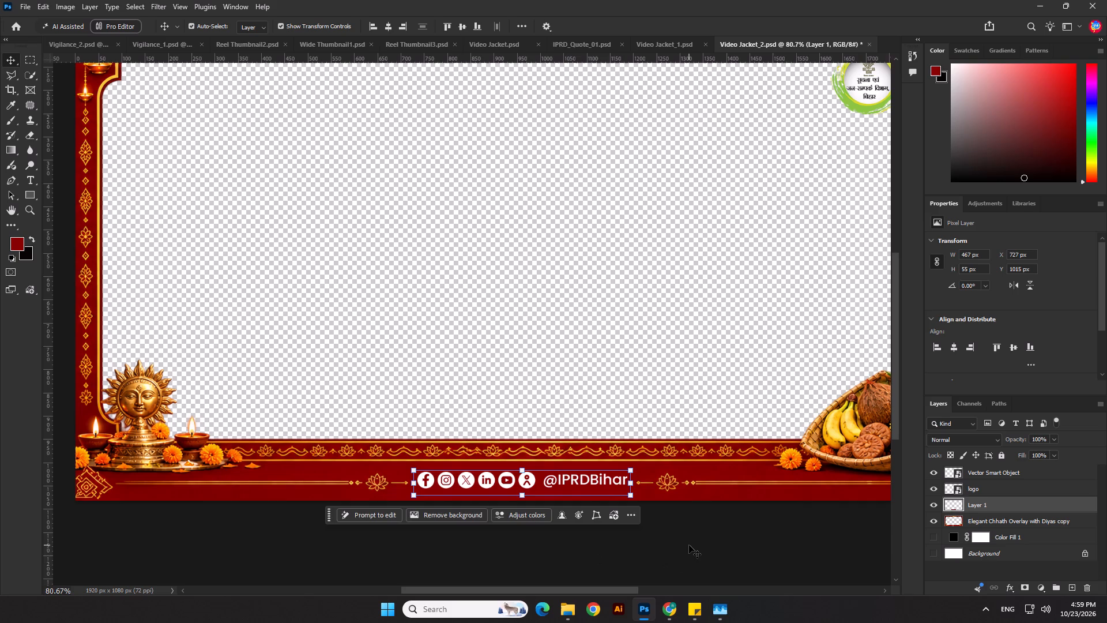
click(689, 545)
scroll(507, 470, up, 3)
click(458, 484)
key(Down)
key(Down)
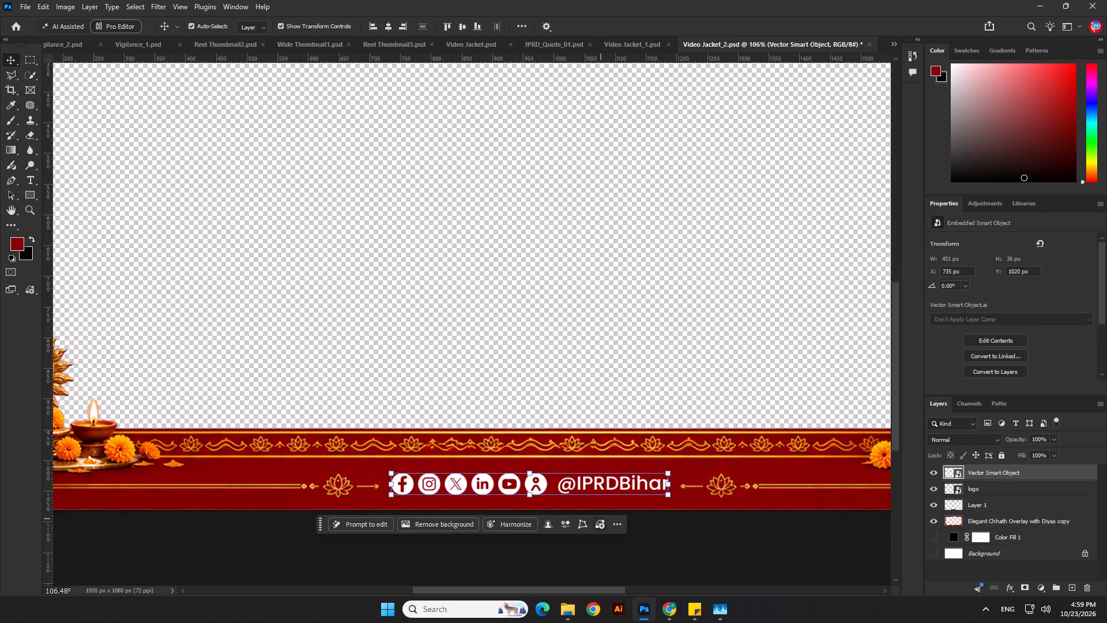
key(Down)
click(728, 541)
Save the Video Jacket_2.psd document.
scroll(374, 455, down, 10)
key(ctrl+s)
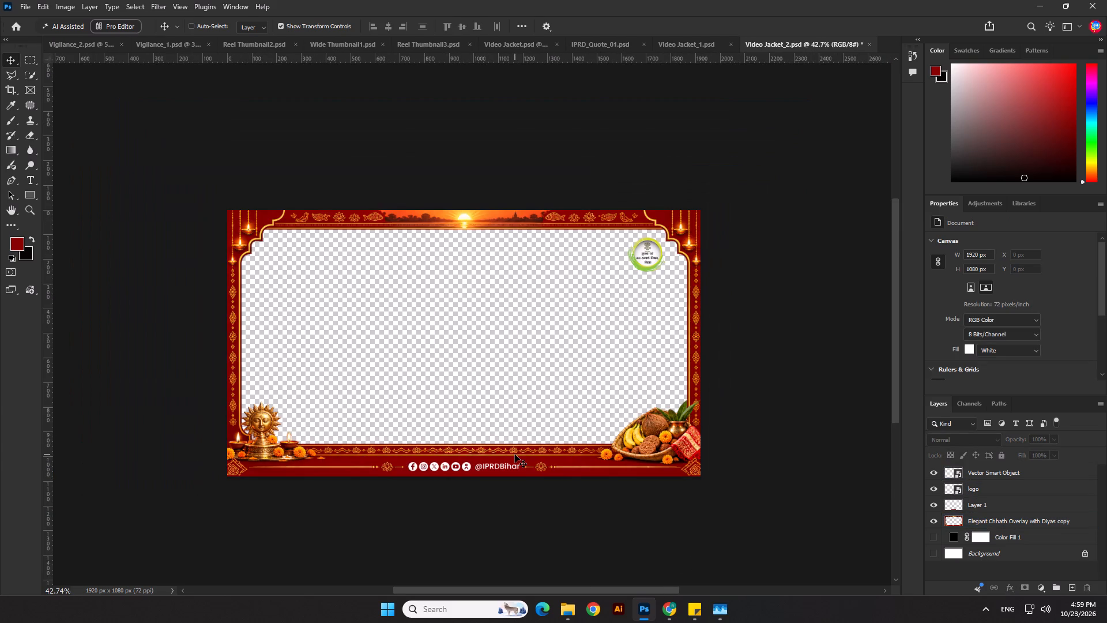
Compare the finished frame designs in Video Jacket_1.psd and Video Jacket_2.psd.
scroll(570, 197, up, 1)
scroll(613, 41, up, 1)
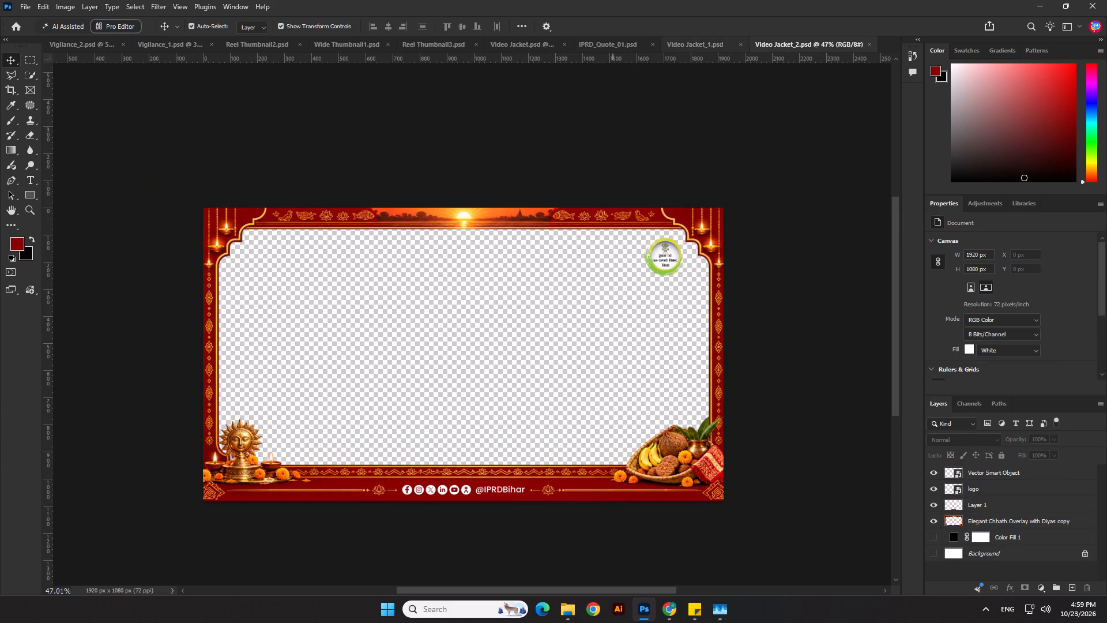
click(682, 43)
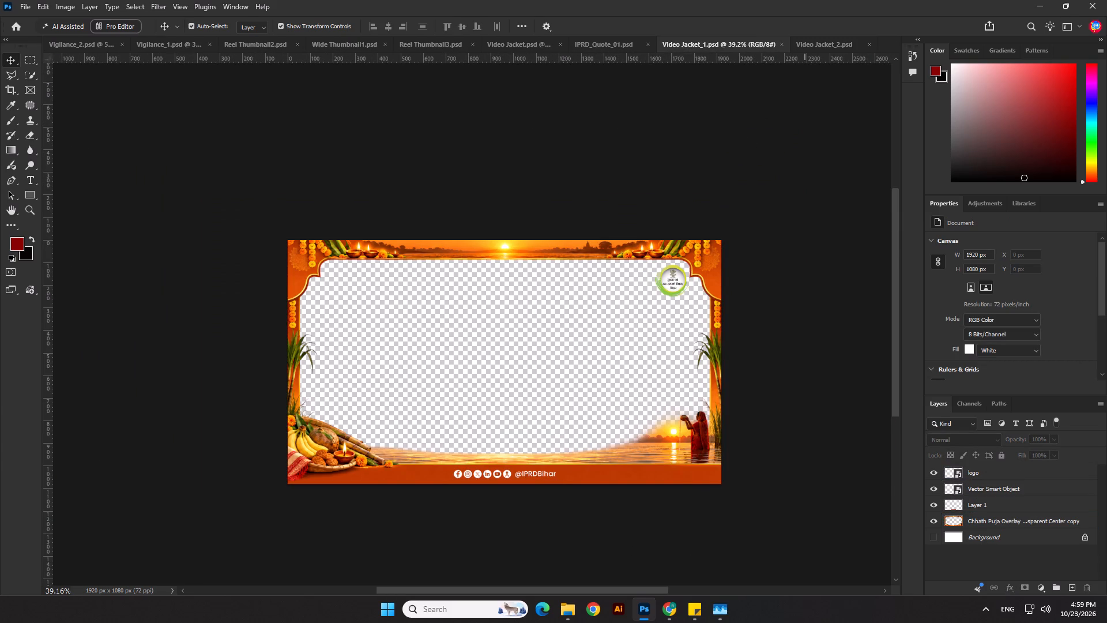
click(815, 48)
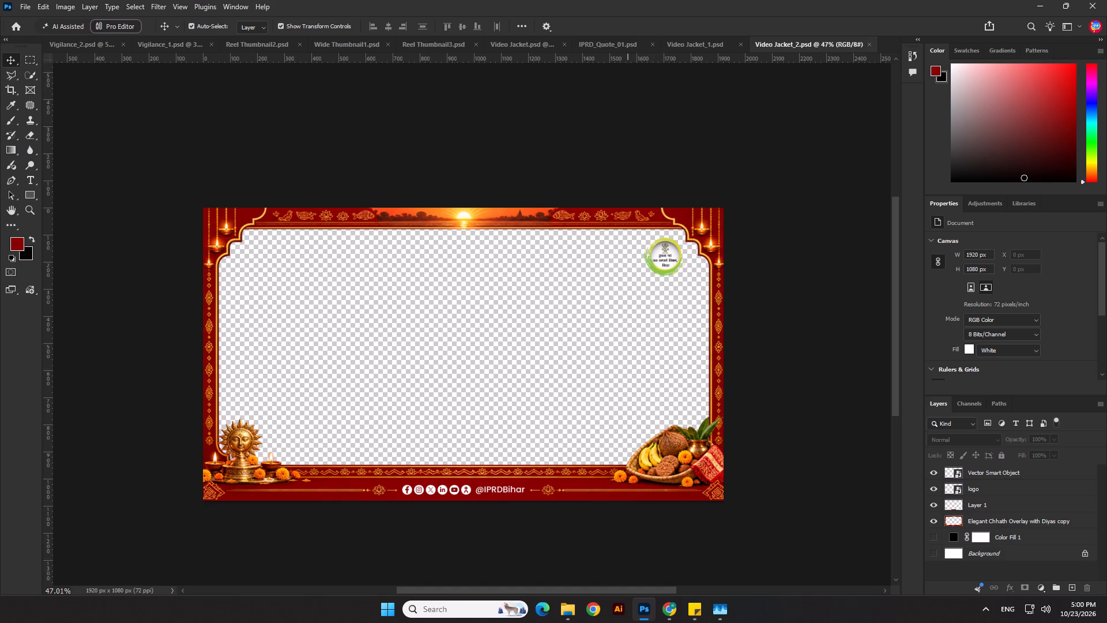
click(694, 46)
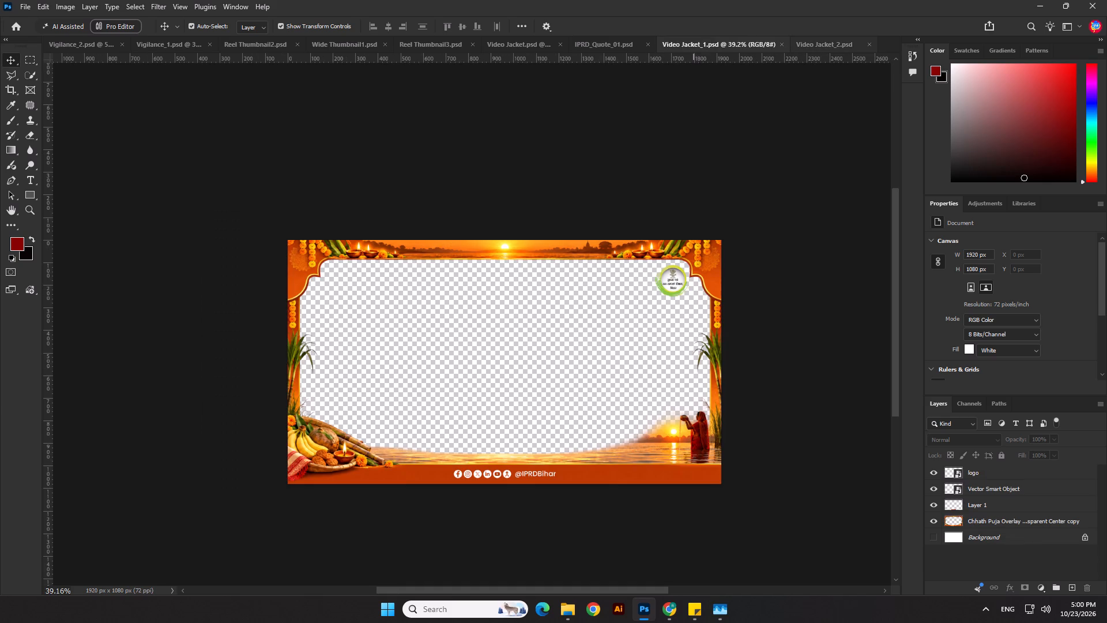
click(814, 43)
click(721, 118)
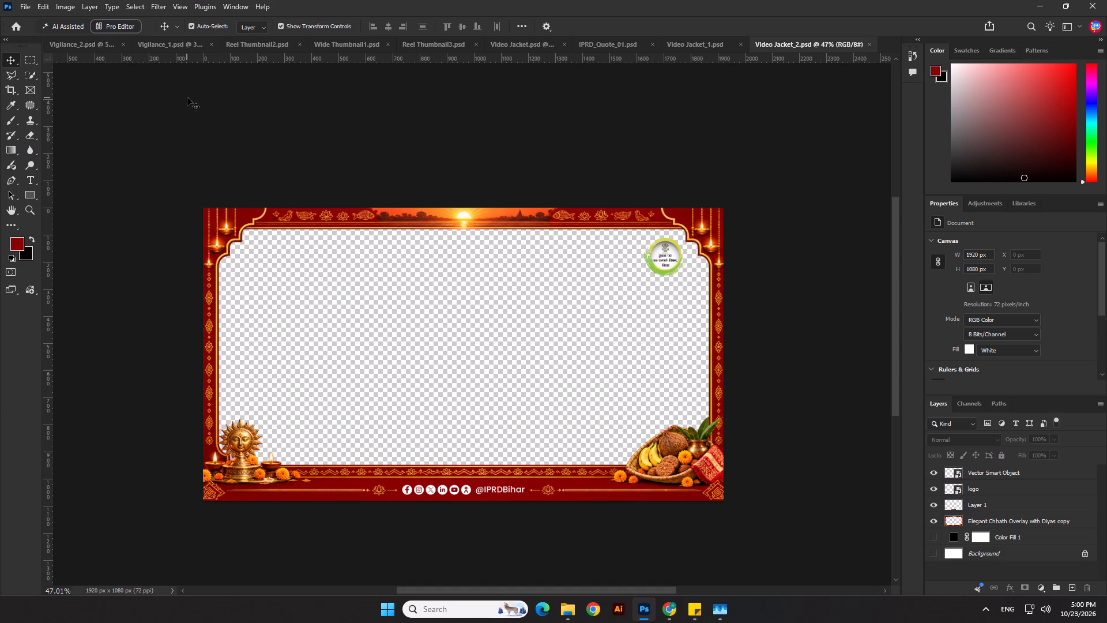
Examine the orange Chhath Puja frame in Video Jacket_1.psd more closely, and return to the red frame in Video Jacket_2.psd.
click(687, 44)
scroll(751, 258, up, 1)
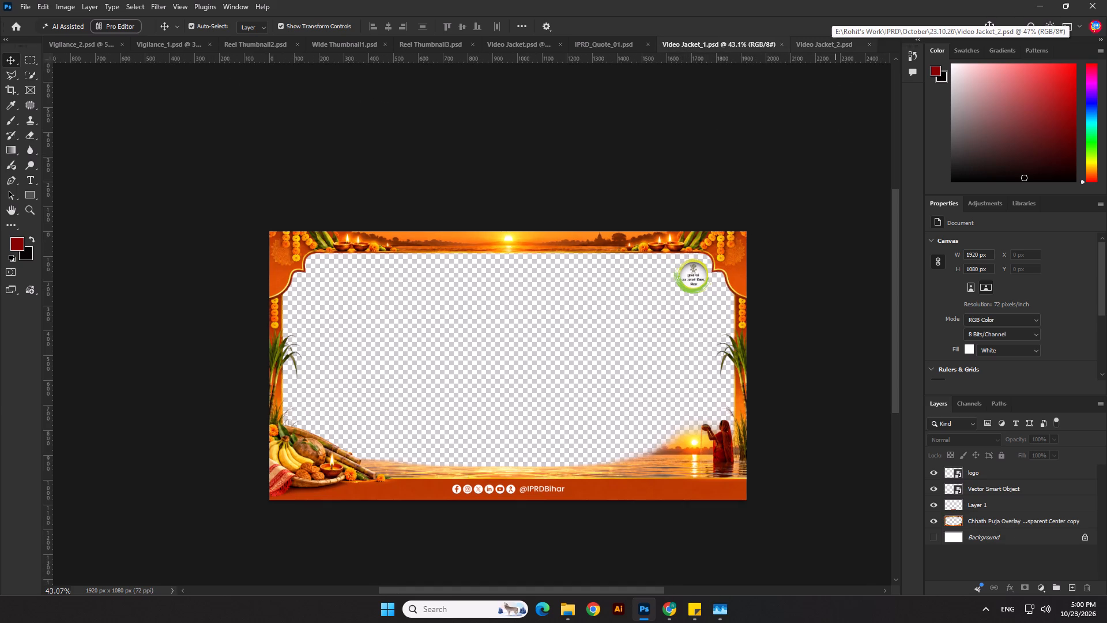
scroll(774, 145, up, 2)
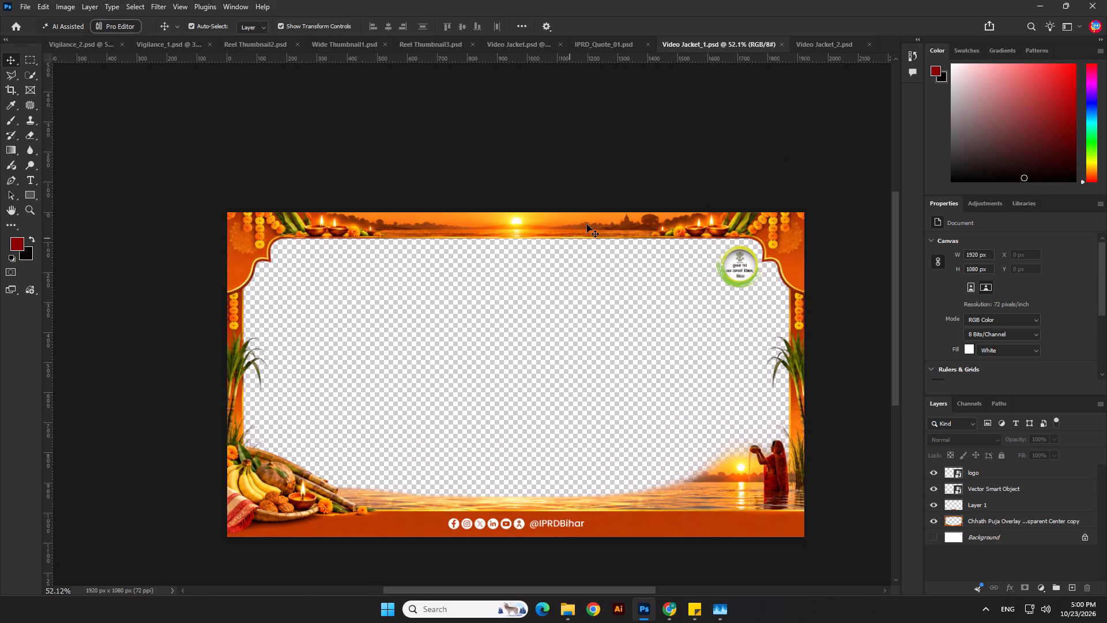
click(814, 44)
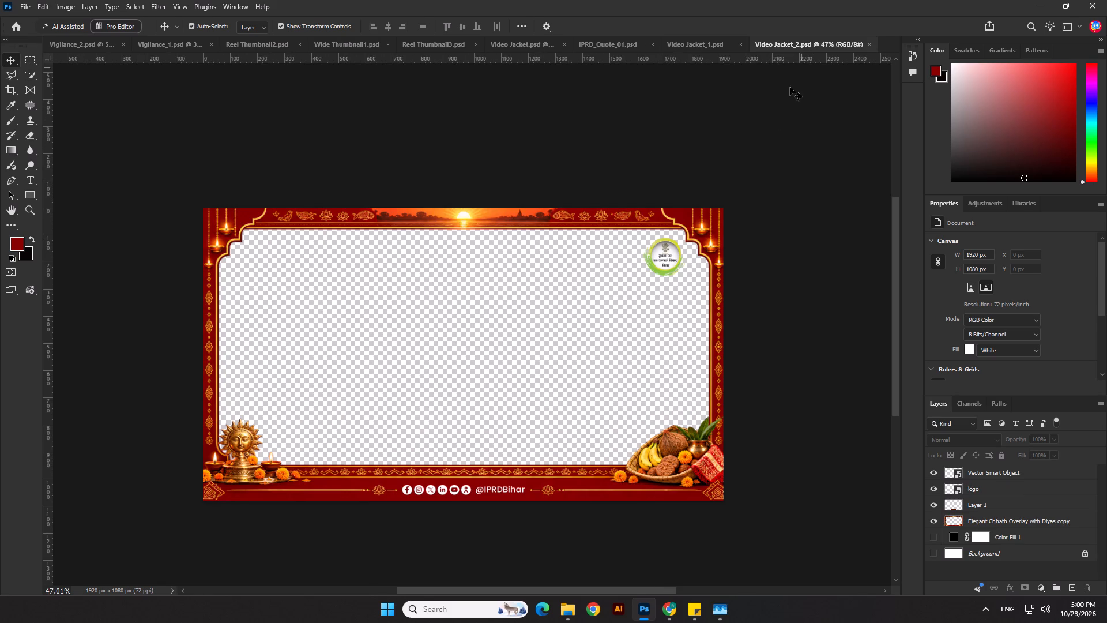
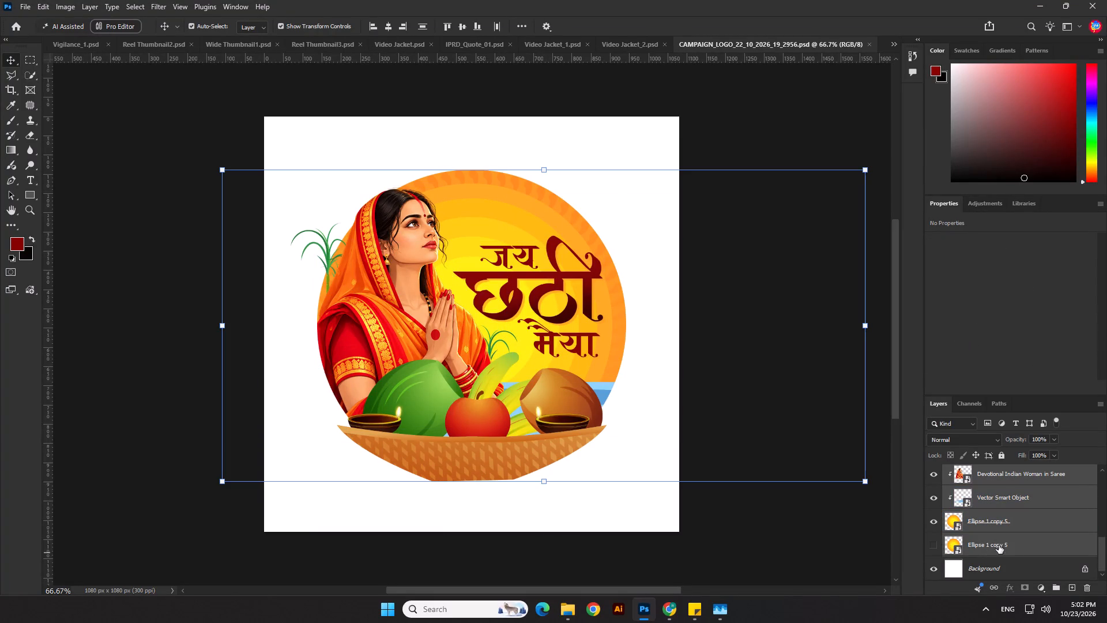
Convert the selected Chhathi Maiya artwork layers above the Background in the campaign logo document into one smart object.
right_click(999, 545)
click(1019, 466)
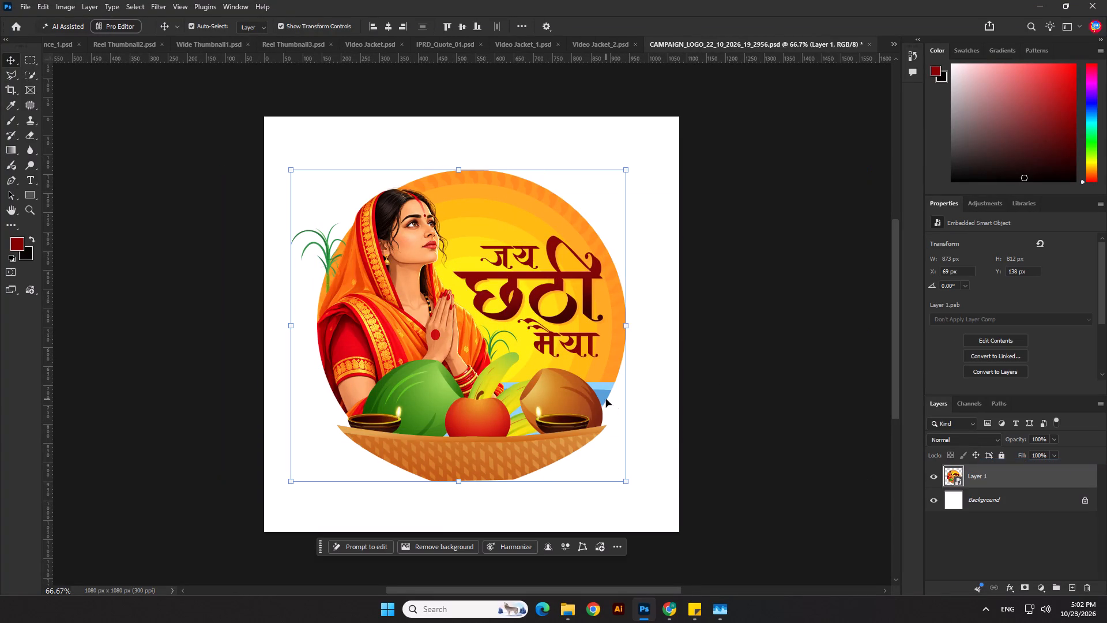
Copy the Chhathi Maiya smart object from the campaign logo document and paste it into Video Jacket_1.psd.
key(ctrl+c)
key(ctrl+c)
key(ctrl+c)
click(602, 42)
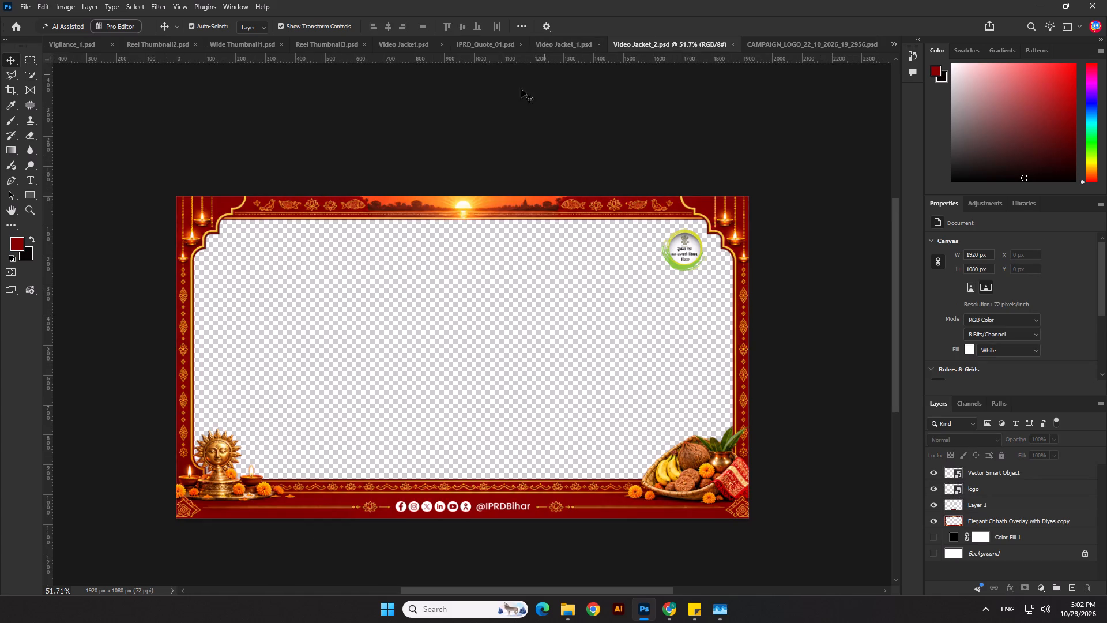
click(547, 39)
key(ctrl+v)
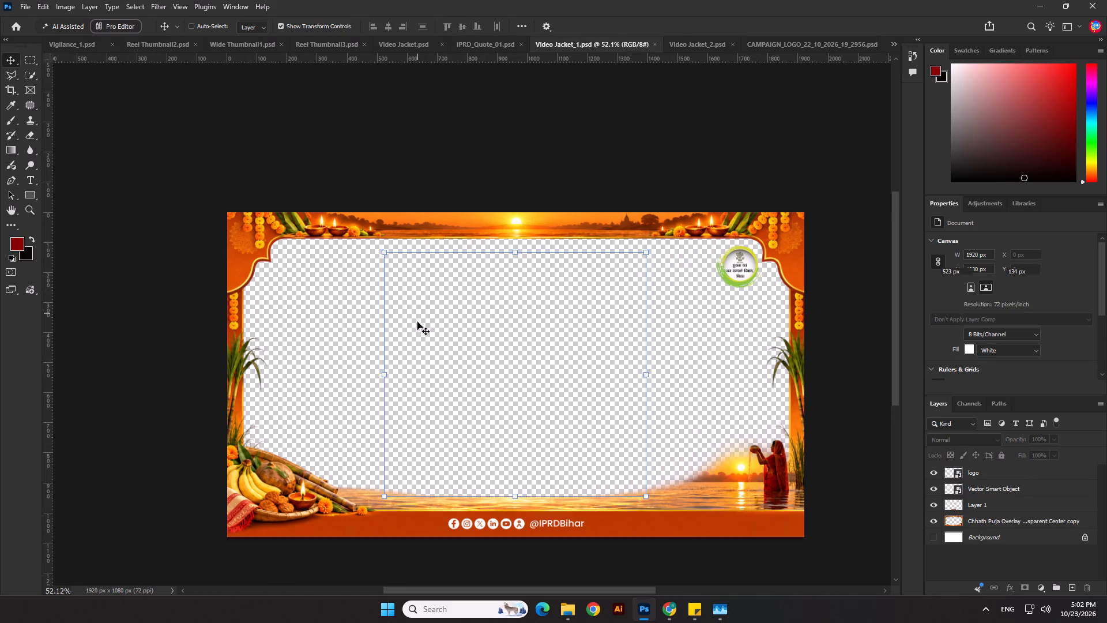
Scale the जय छठी मैया artwork on Layer 2 down to about 93% and place it in the frame's upper-left corner.
drag(650, 380, 487, 376)
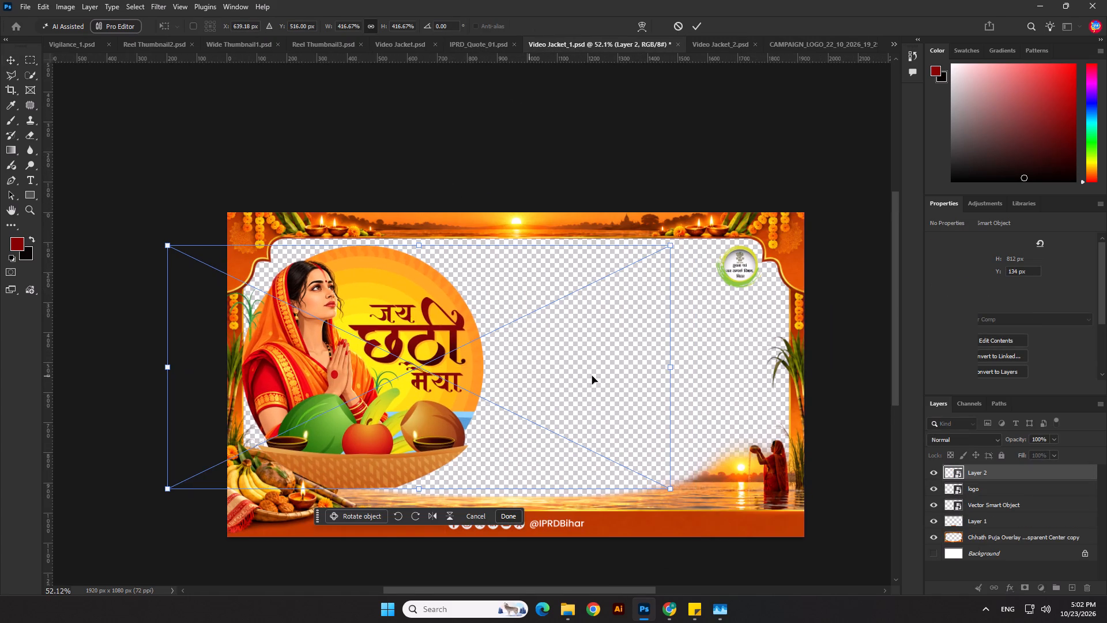
drag(675, 366, 318, 354)
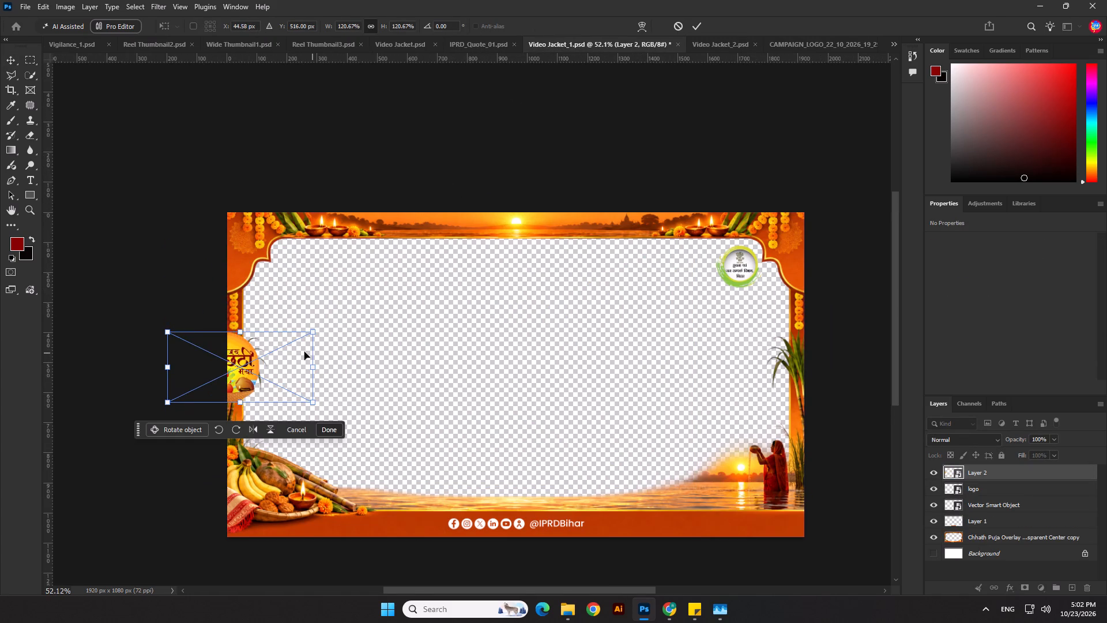
drag(214, 355, 301, 272)
scroll(301, 272, up, 5)
drag(460, 302, 406, 301)
scroll(359, 301, down, 5)
Move the जय छठी मैया artwork over the circular logo in the frame's upper-right corner, scaling it to about 75%.
drag(317, 303, 750, 292)
scroll(762, 292, up, 5)
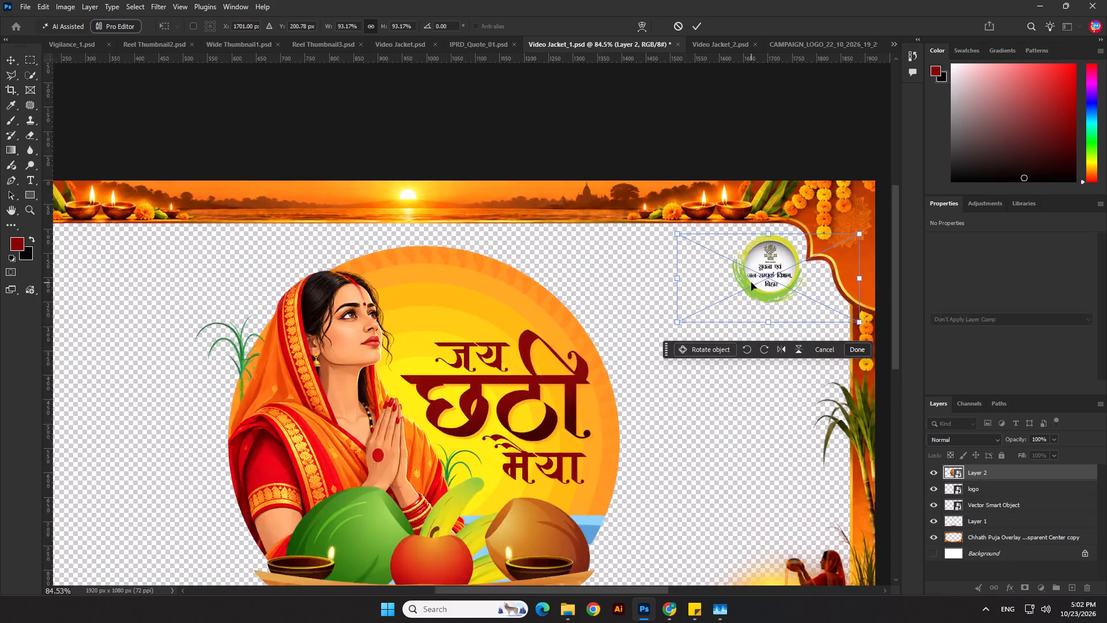
scroll(751, 283, up, 3)
drag(654, 275, 701, 275)
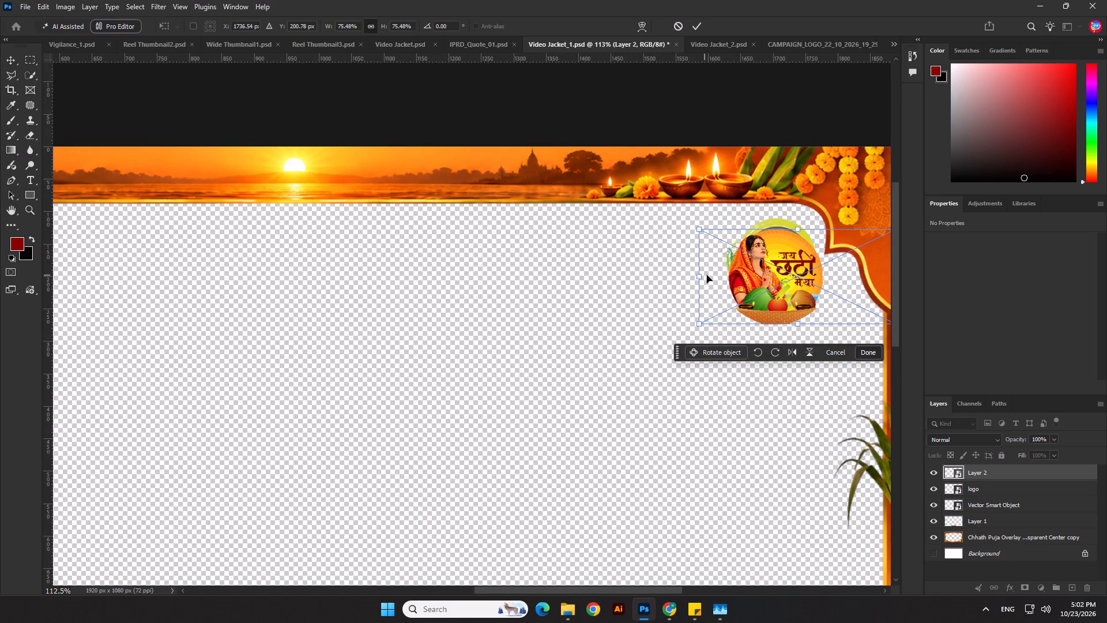
scroll(782, 285, up, 2)
drag(787, 281, 788, 267)
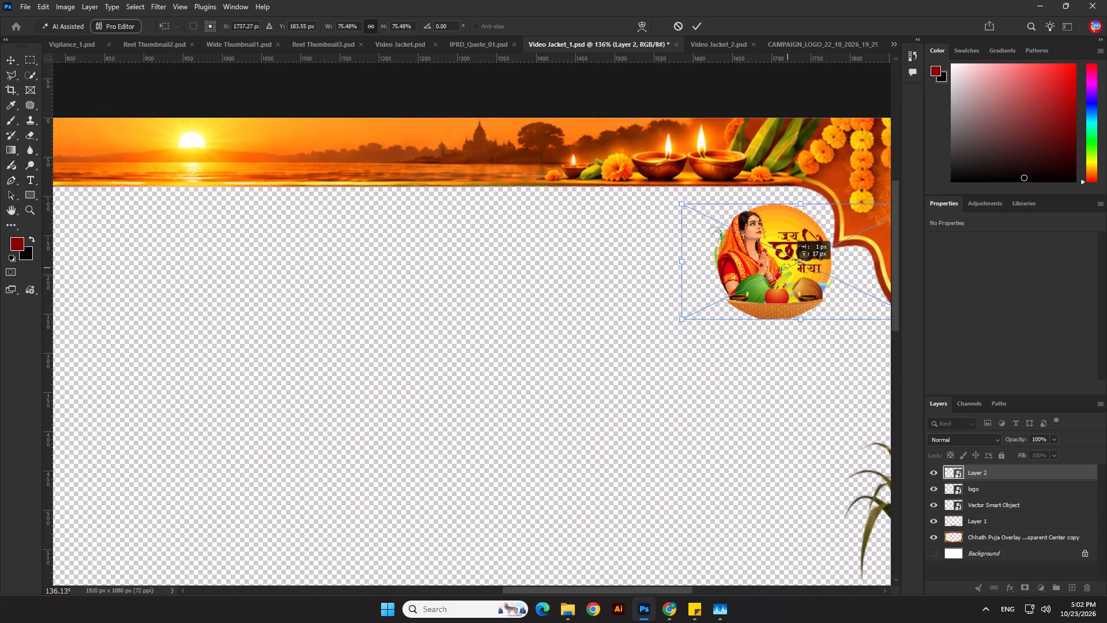
drag(788, 267, 788, 266)
Fit the जय छठी मैया artwork to the circular logo's size, about 136 px high, and commit the transform.
drag(799, 200, 799, 215)
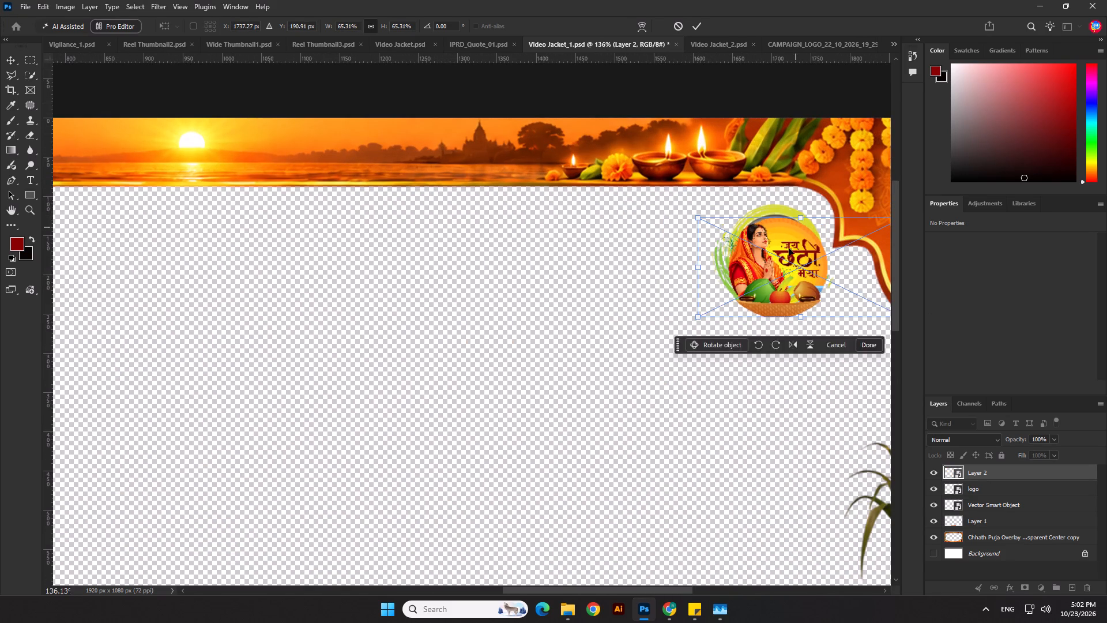
drag(786, 249, 785, 234)
drag(802, 304, 801, 305)
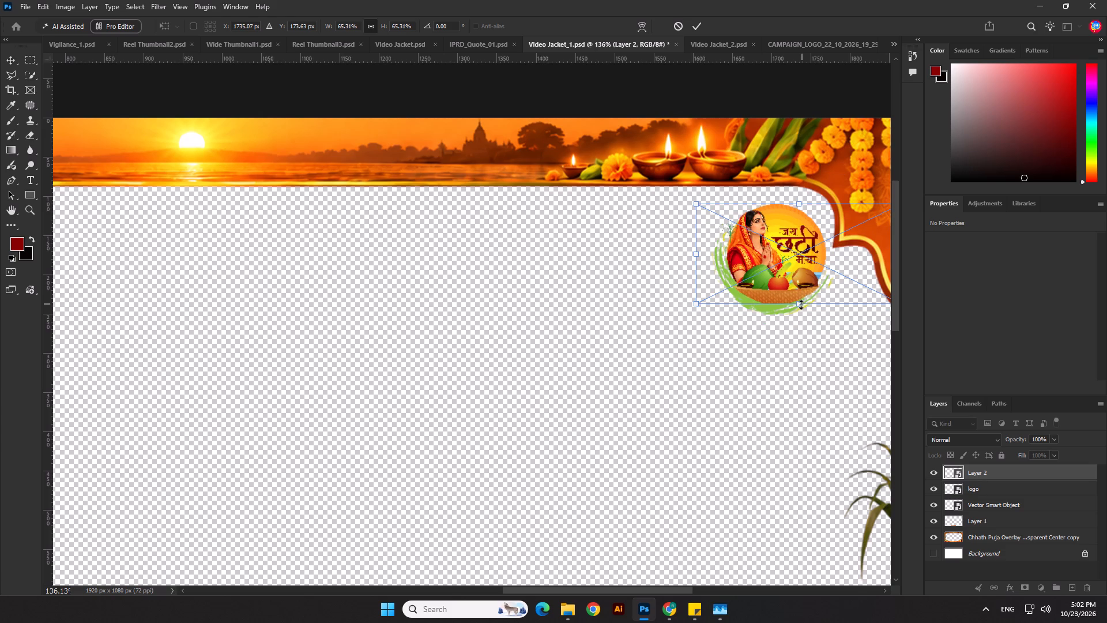
drag(801, 305, 800, 311)
key(Left)
key(Left)
key(Down)
key(Return)
Nudge Layer 2 left and down over the circular logo to X 1619 px, Y 112 px.
scroll(761, 243, down, 4)
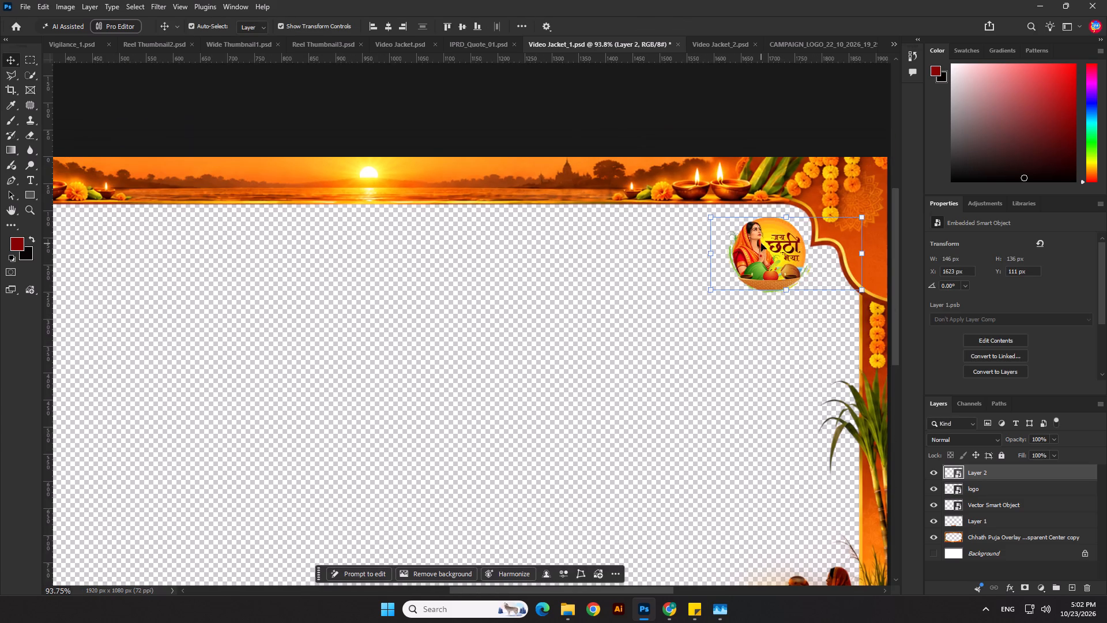
key(Left)
key(Left)
key(Down)
Move the जय छठी मैया artwork straight across to the frame's upper-left corner at X 156 px, Y 112 px.
shift+drag(774, 245, 687, 245)
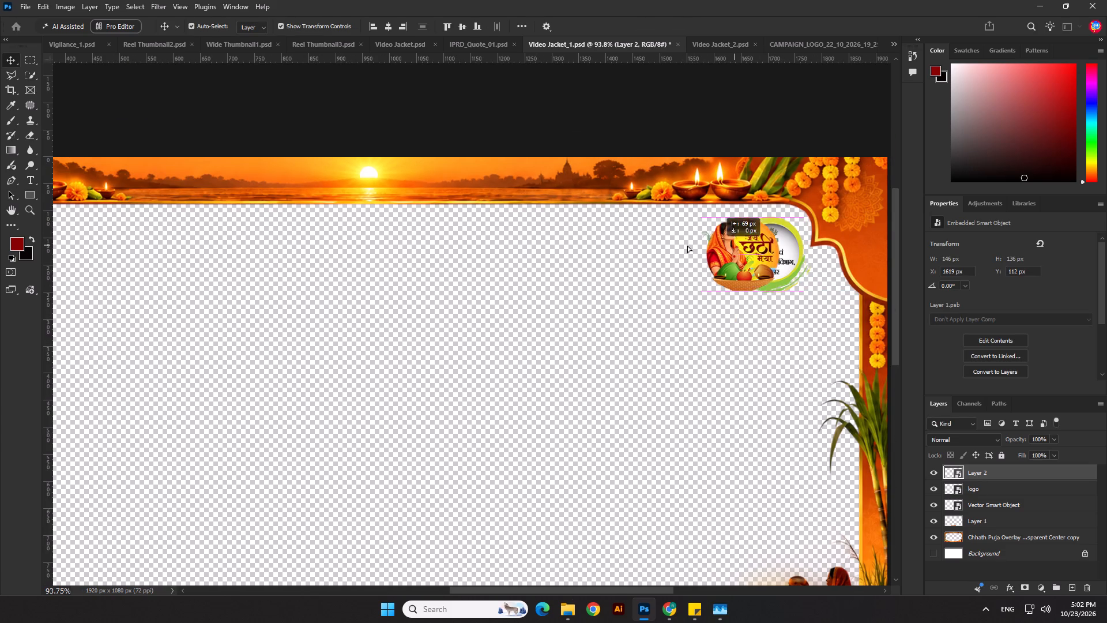
shift+drag(687, 245, 198, 292)
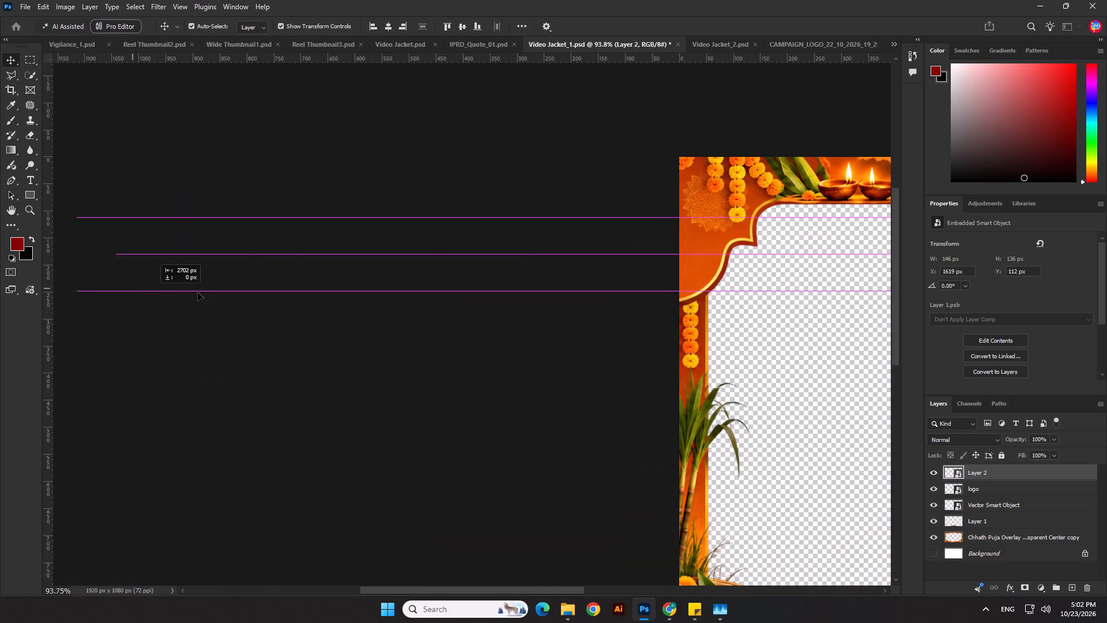
shift+drag(198, 292, 815, 299)
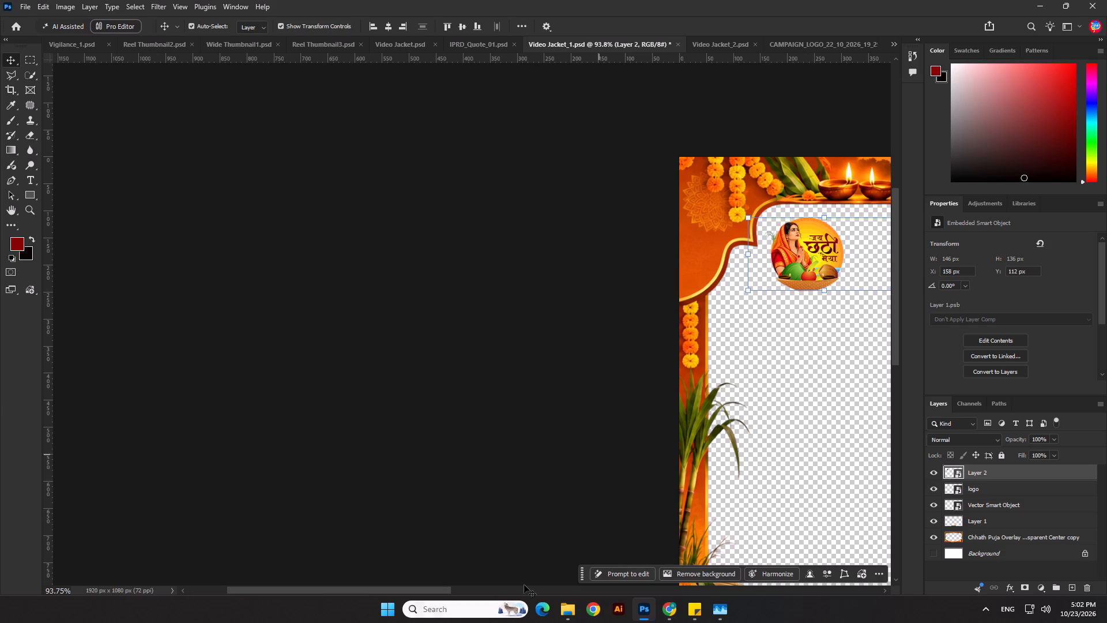
drag(413, 588, 604, 566)
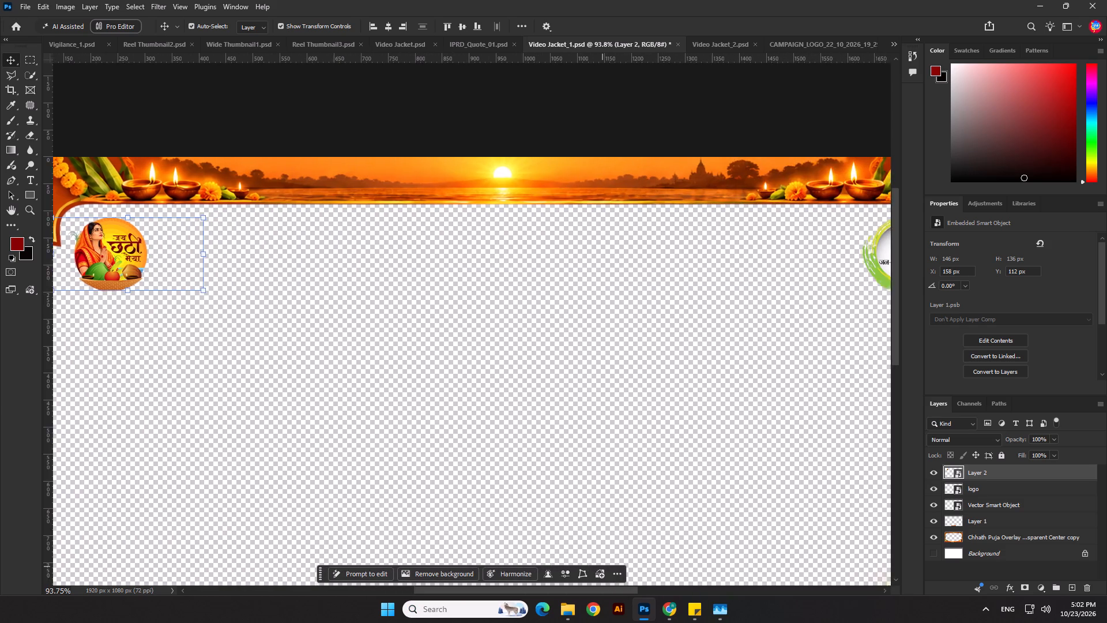
drag(604, 566, 619, 564)
scroll(511, 341, down, 5)
key(Left)
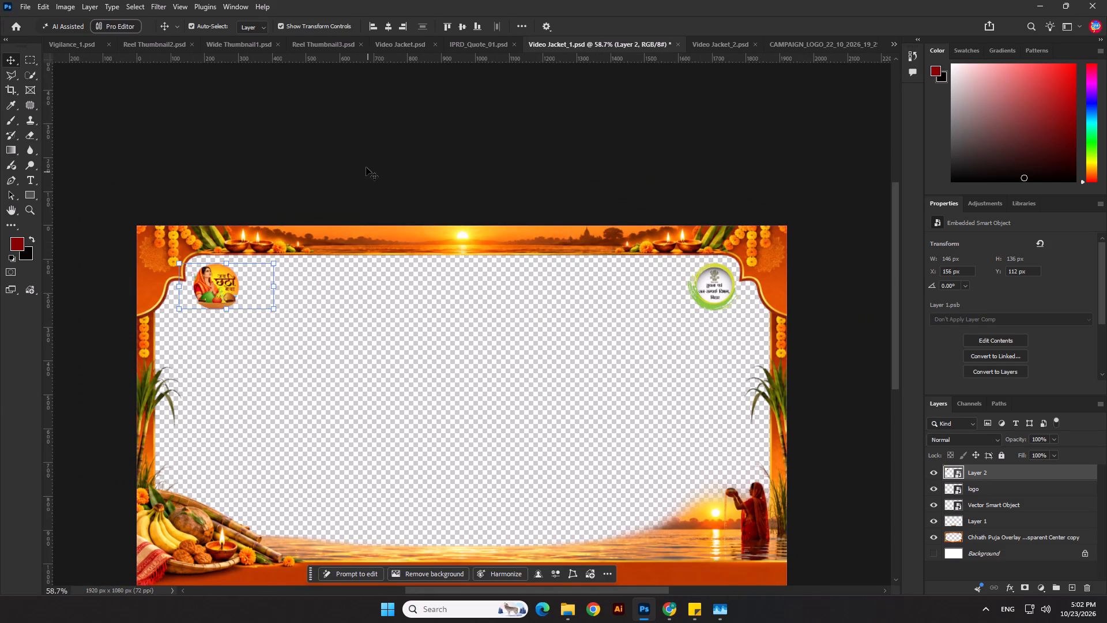
Deselect the जय छठी मैया artwork and save the changes to Video Jacket_1.psd.
click(364, 164)
scroll(363, 232, down, 5)
key(ctrl+s)
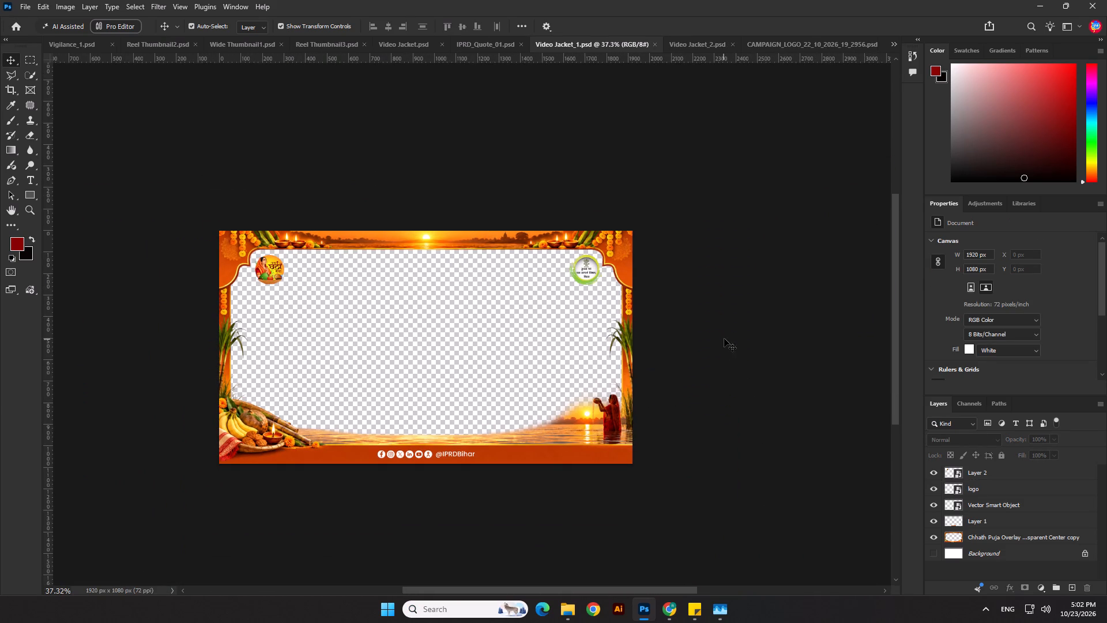
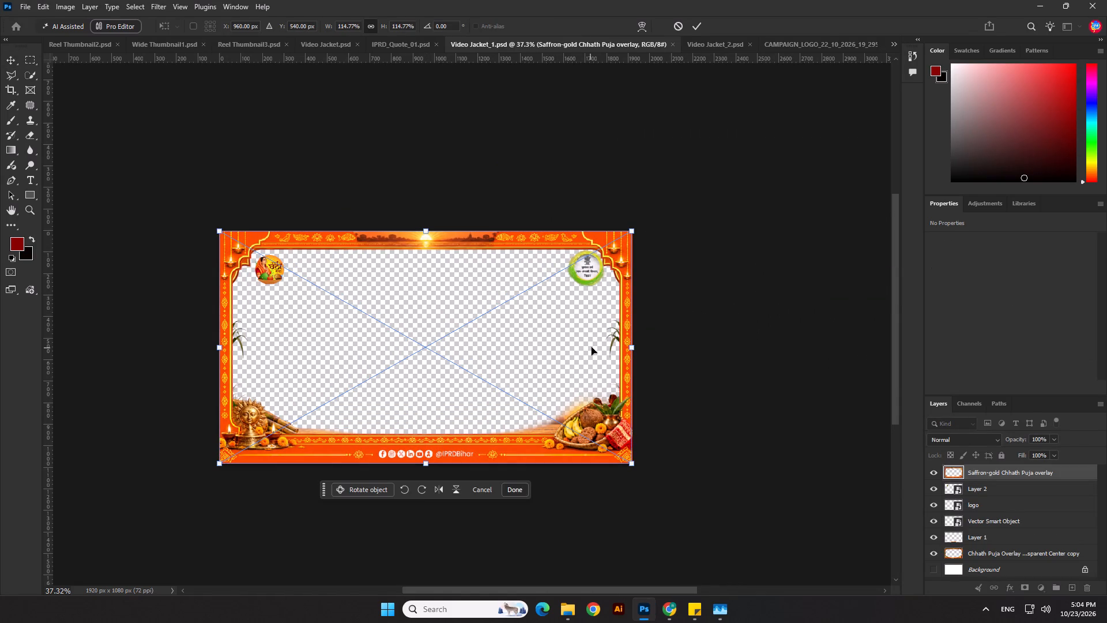
key(Return)
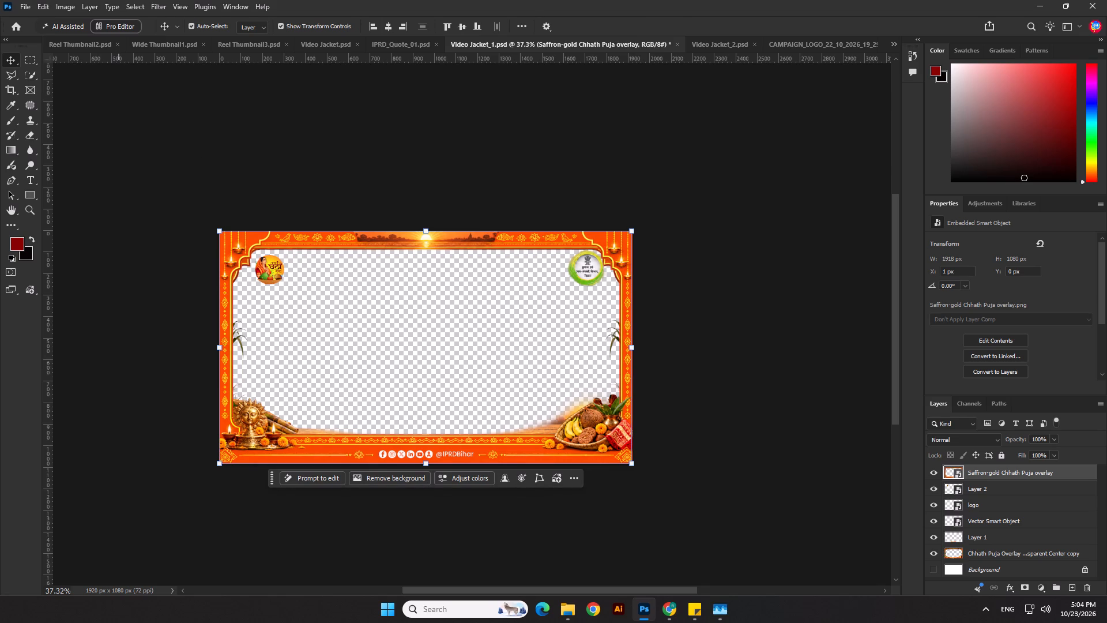
Save a copy of the document as Video Jacket_3 in Photoshop format.
click(25, 7)
click(48, 155)
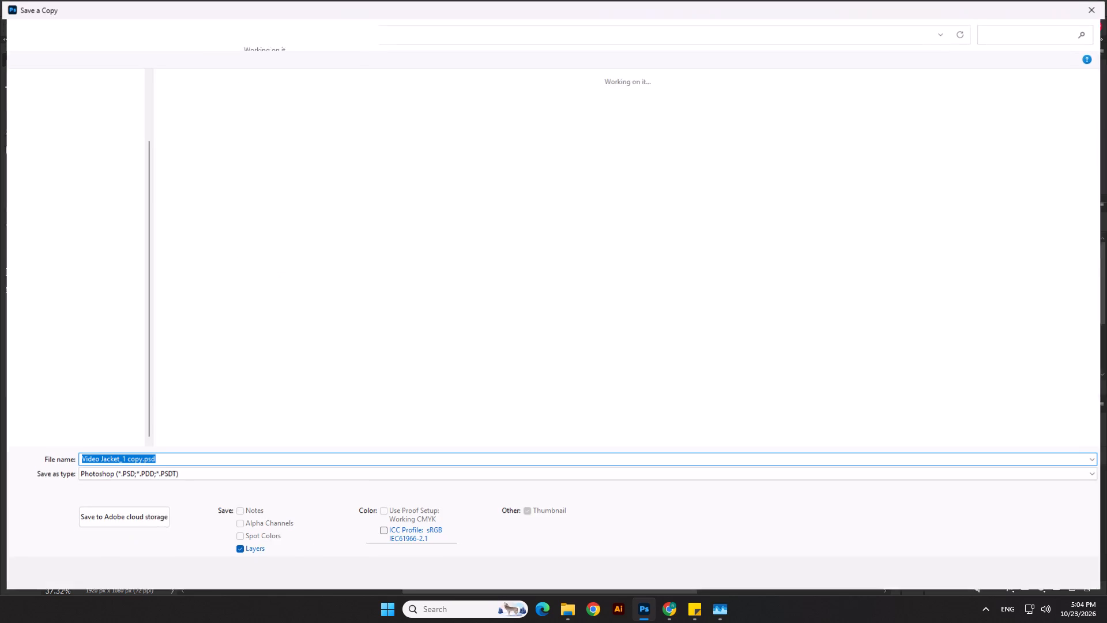
drag(122, 460, 207, 468)
key(BackSpace)
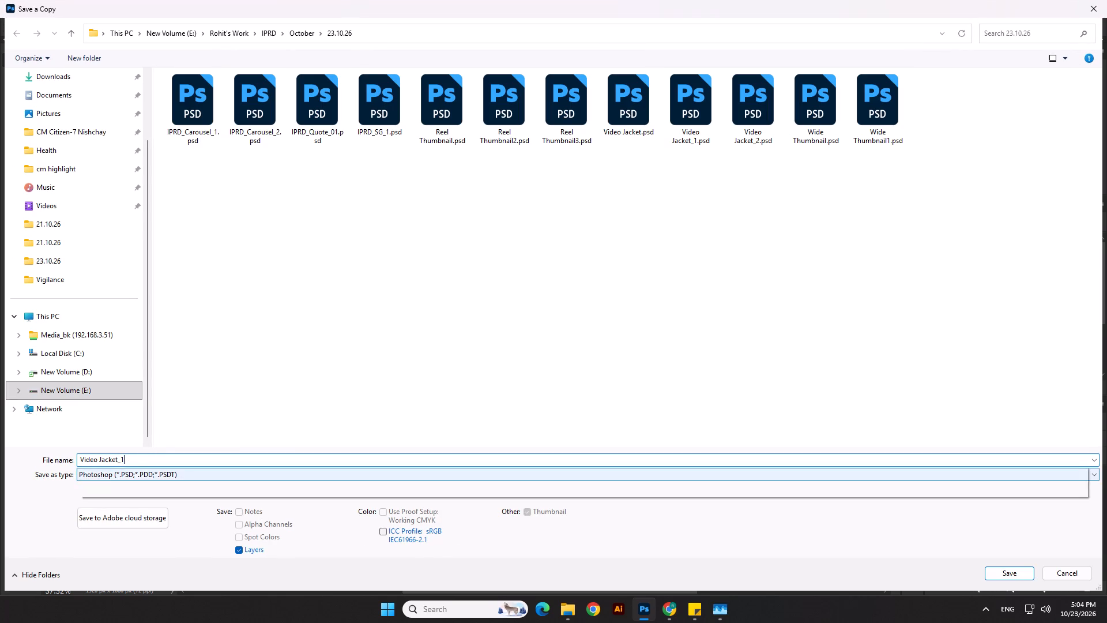
key(BackSpace)
key(3)
key(Return)
key(Return)
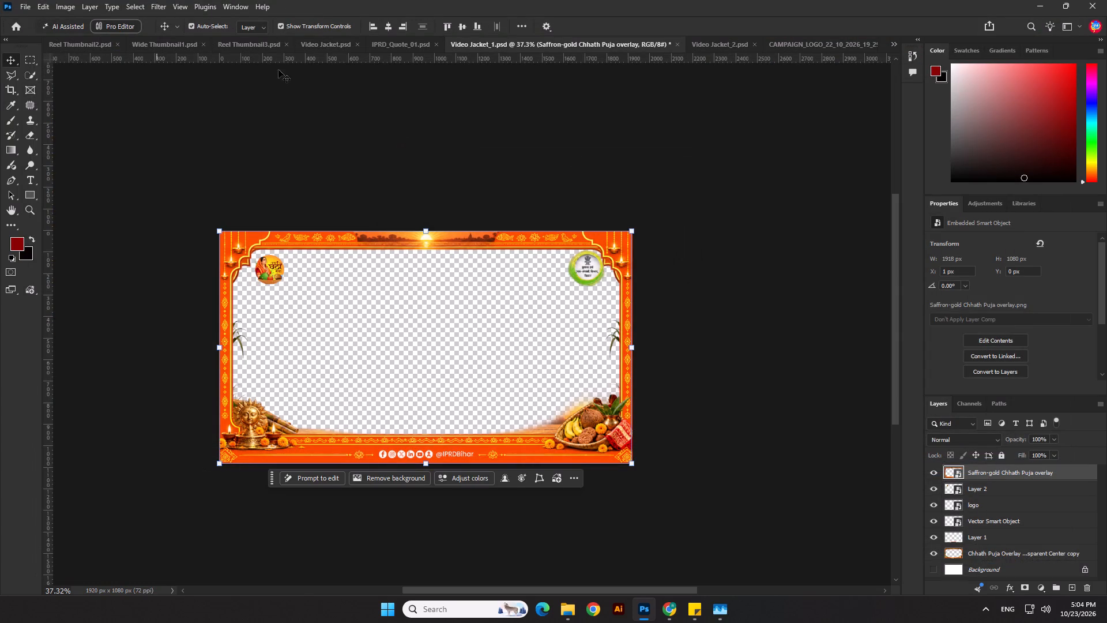
Replace the old Chhath Puja Overlay copy layer: delete it and move the Saffron-gold overlay directly above the Background.
click(980, 560)
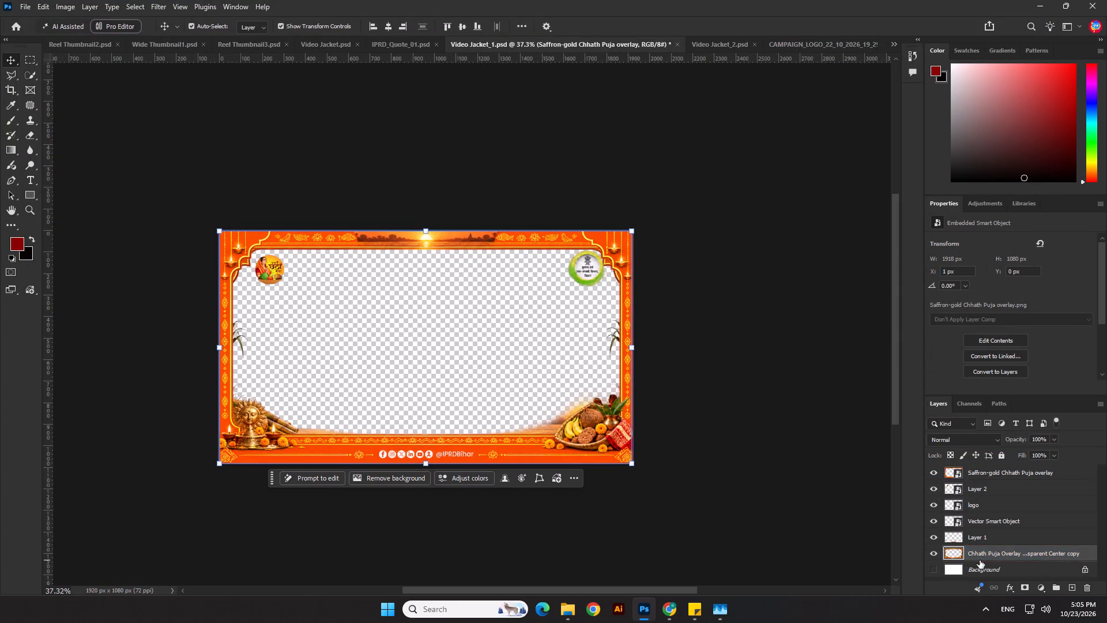
key(Delete)
drag(988, 474, 979, 550)
click(748, 524)
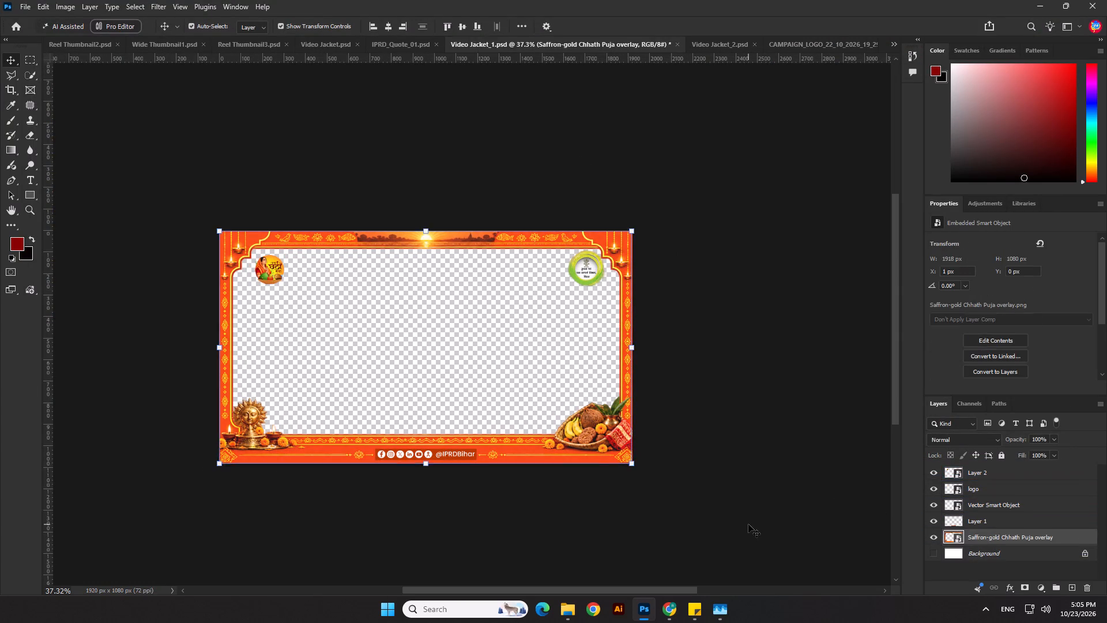
Enlarge the Saffron-gold overlay slightly to about 1924 × 1083 px and centre it on the canvas horizontally and vertically.
scroll(381, 430, up, 4)
click(412, 152)
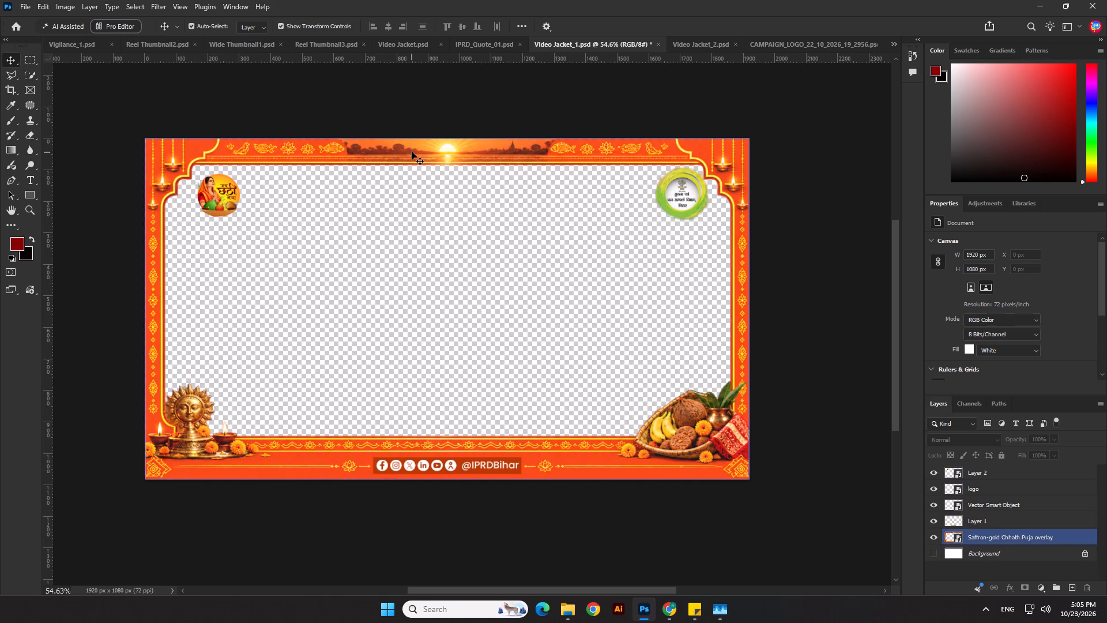
scroll(155, 139, up, 4)
click(107, 115)
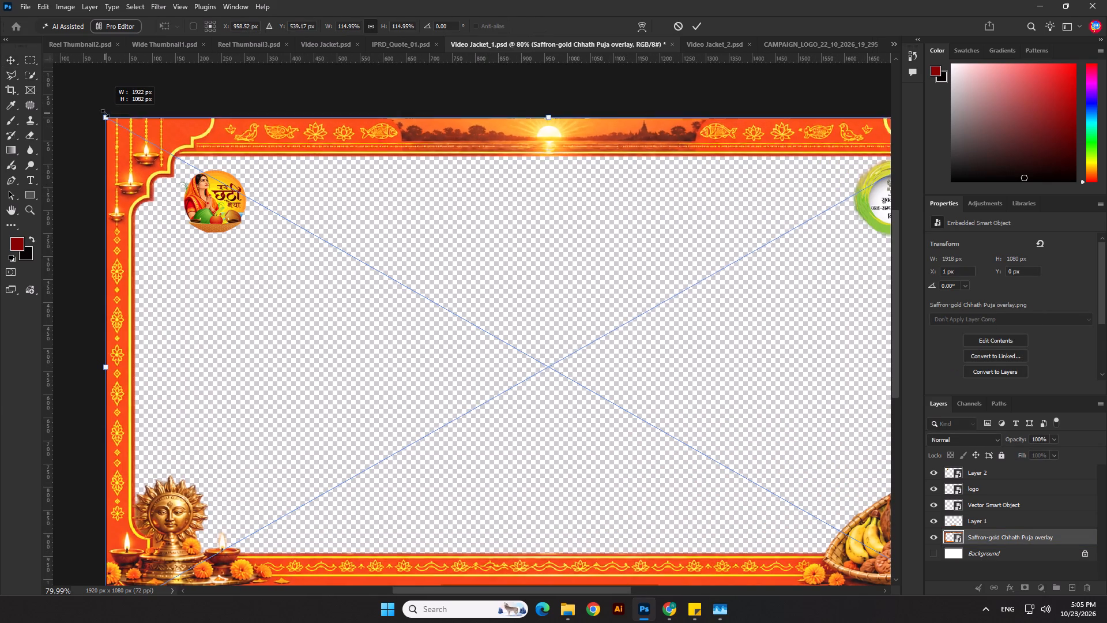
key(Return)
click(385, 25)
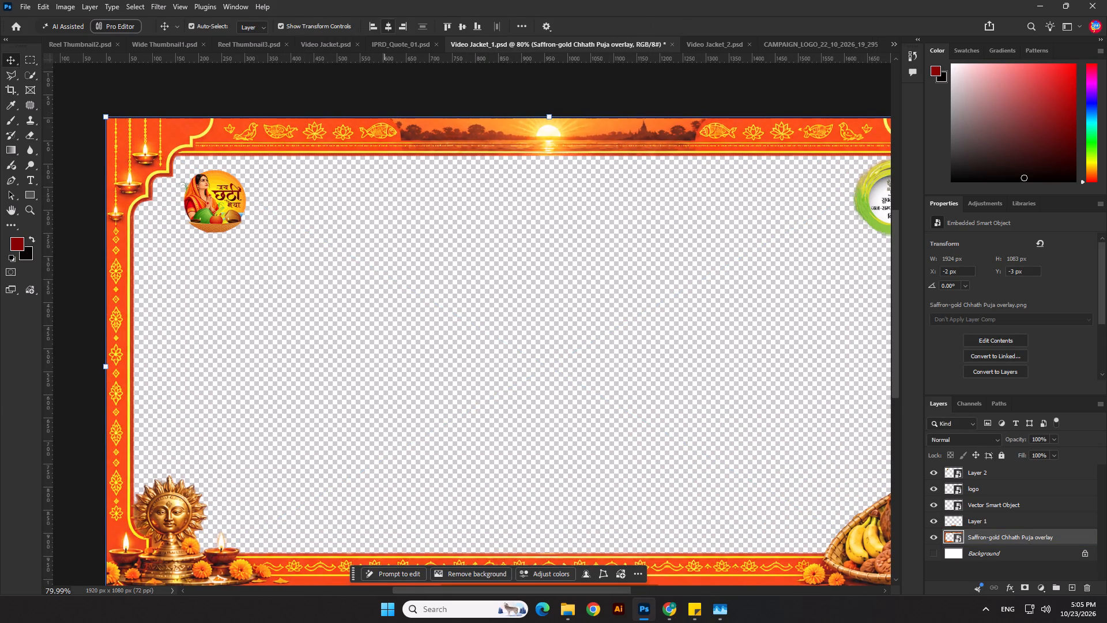
click(463, 26)
click(156, 98)
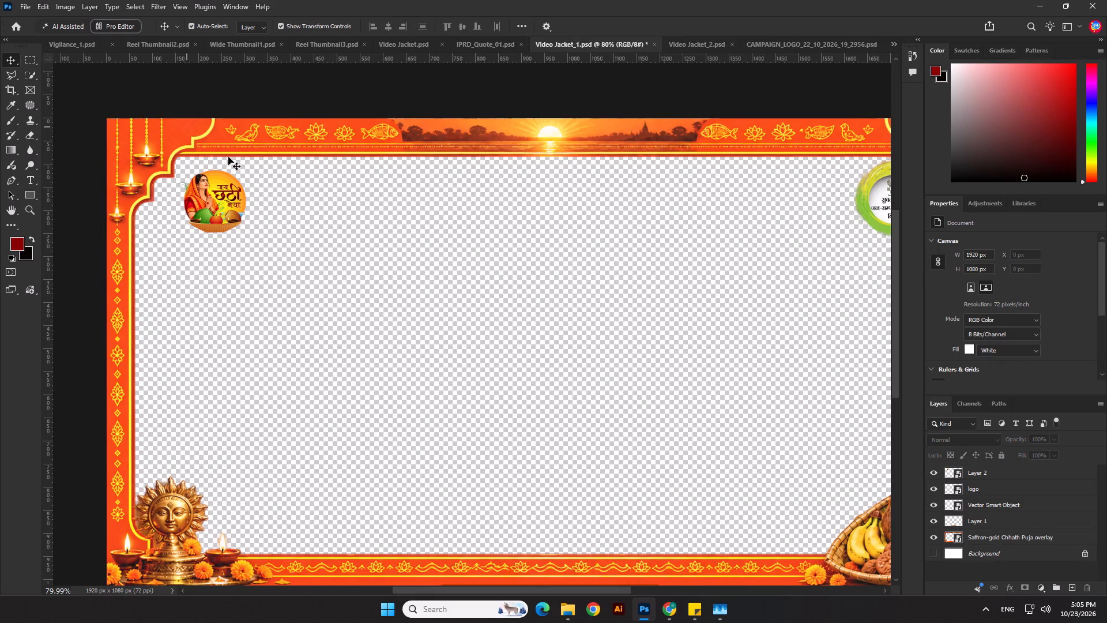
scroll(230, 159, down, 9)
scroll(423, 417, up, 8)
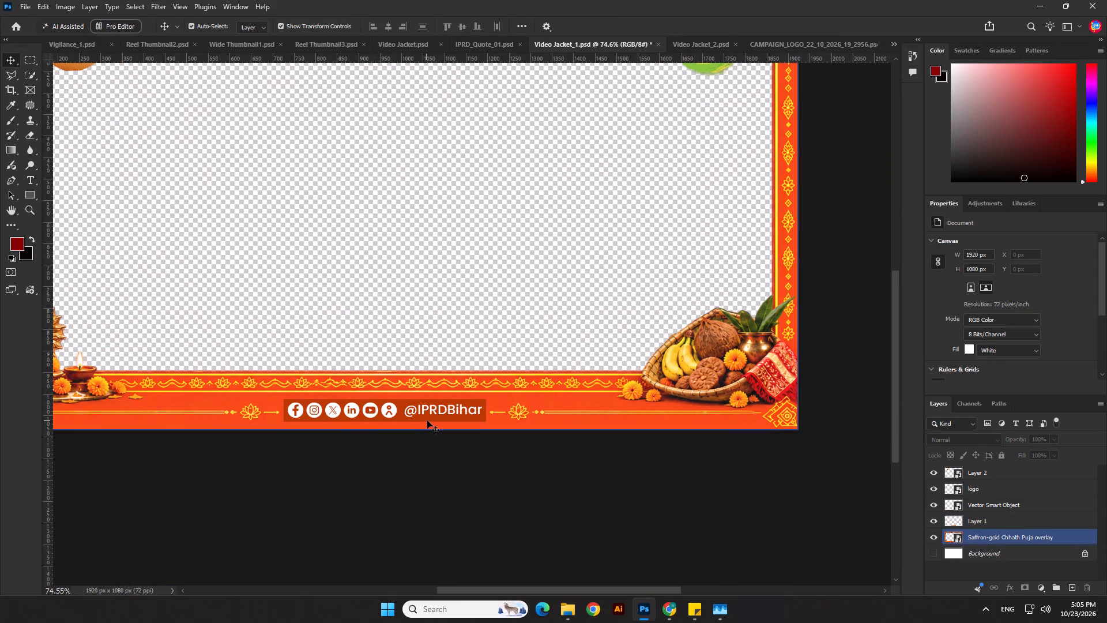
click(428, 420)
double_click(1041, 526)
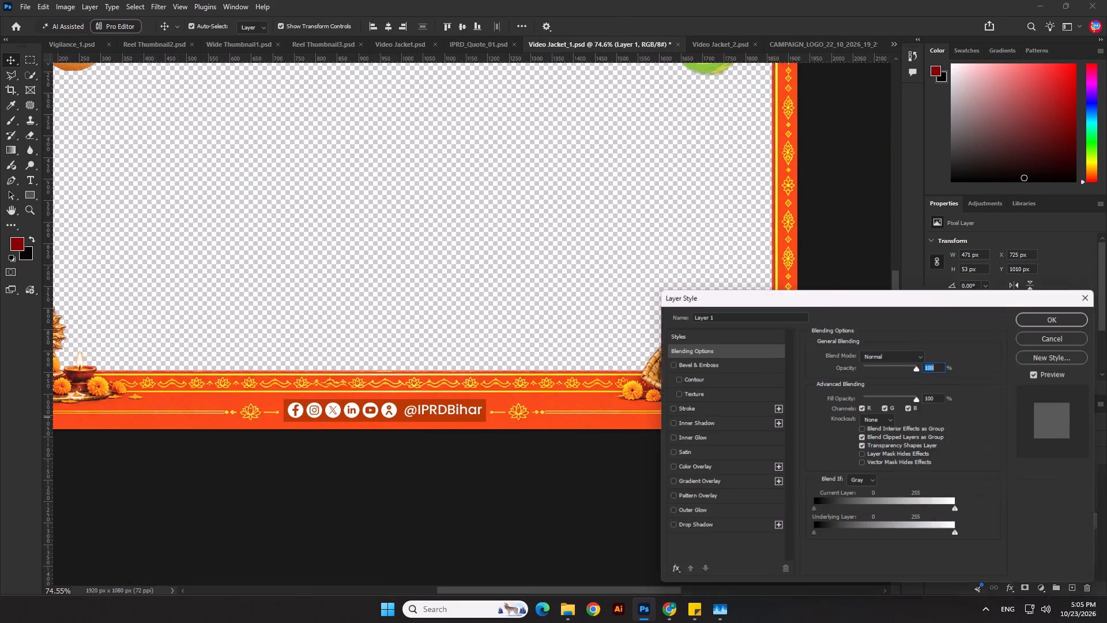
click(675, 469)
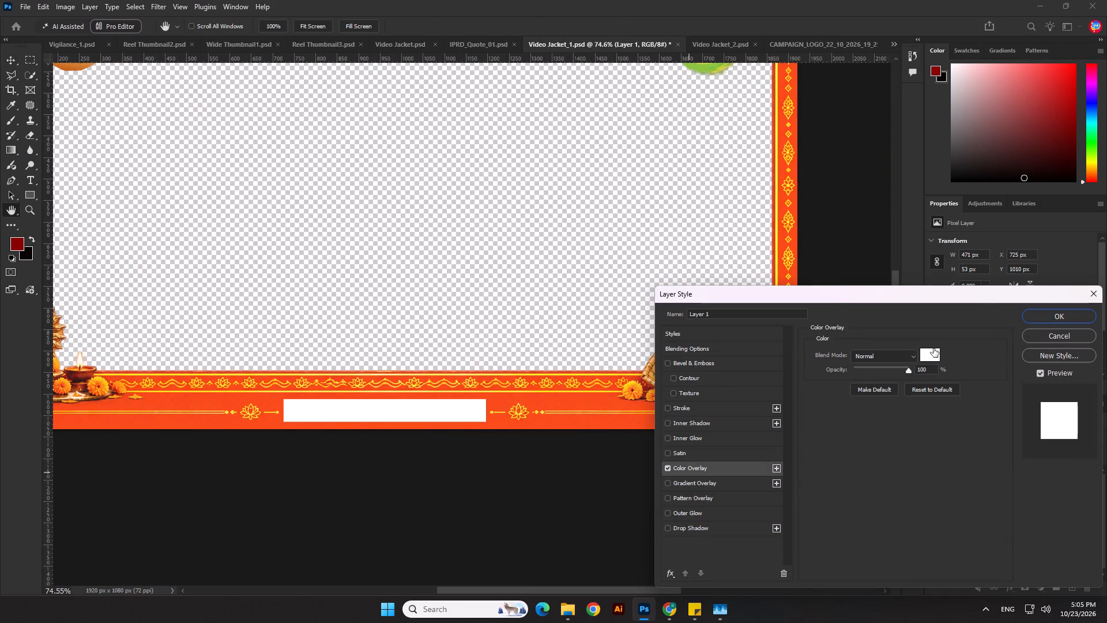
click(933, 350)
click(488, 402)
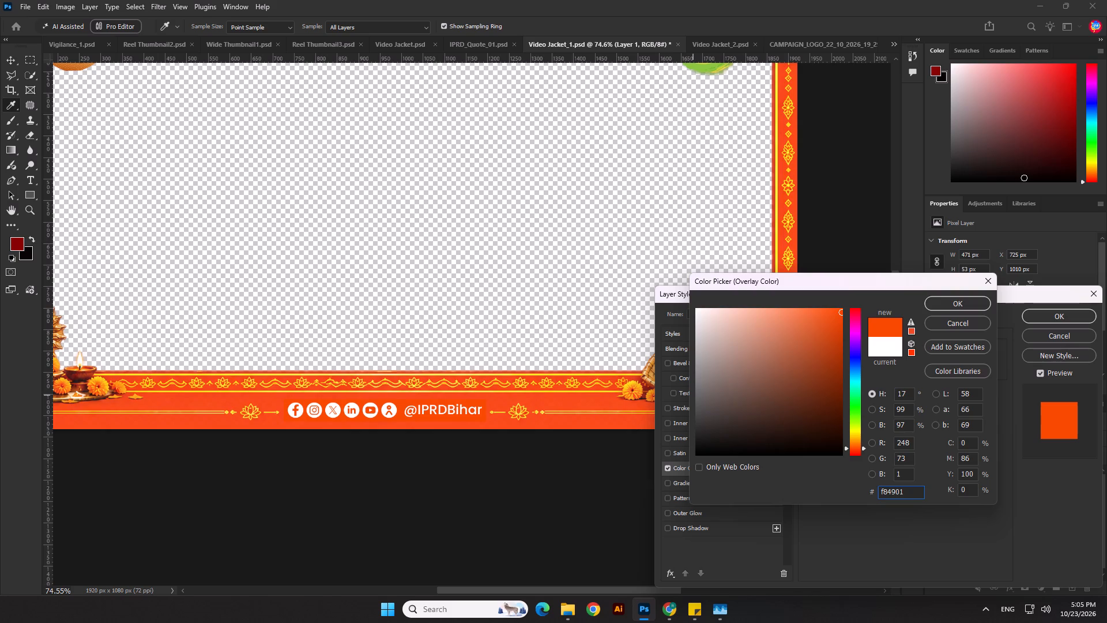
click(980, 303)
scroll(691, 426, down, 8)
click(1040, 313)
click(594, 433)
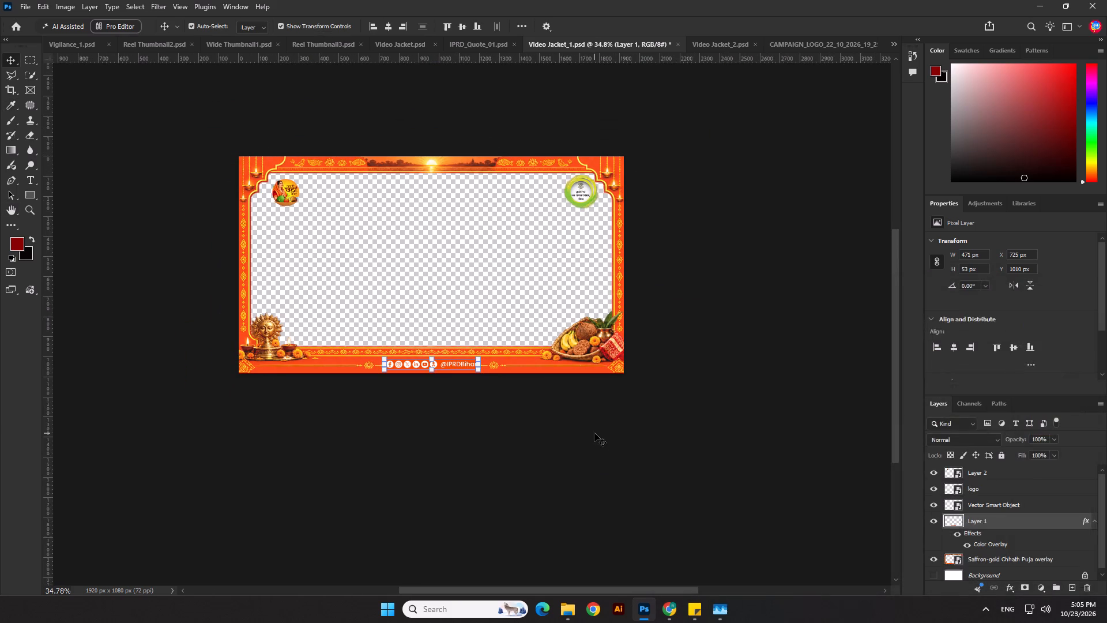
Duplicate the Saffron-gold Chhath Puja overlay layer.
click(618, 358)
drag(1067, 562, 1069, 580)
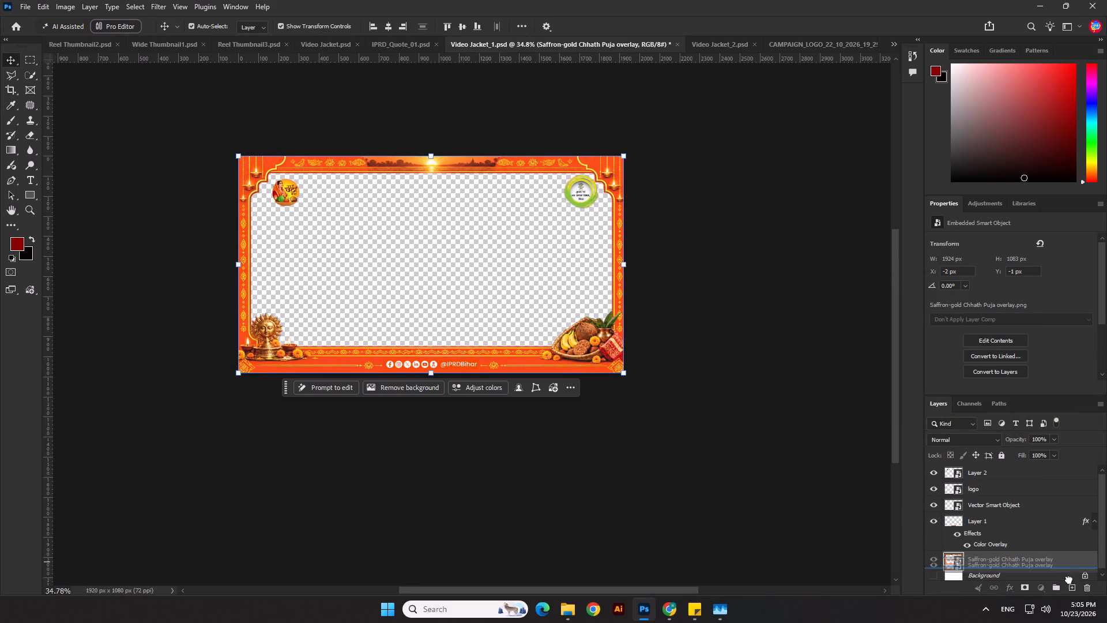
drag(1069, 580, 1072, 591)
scroll(978, 573, down, 1)
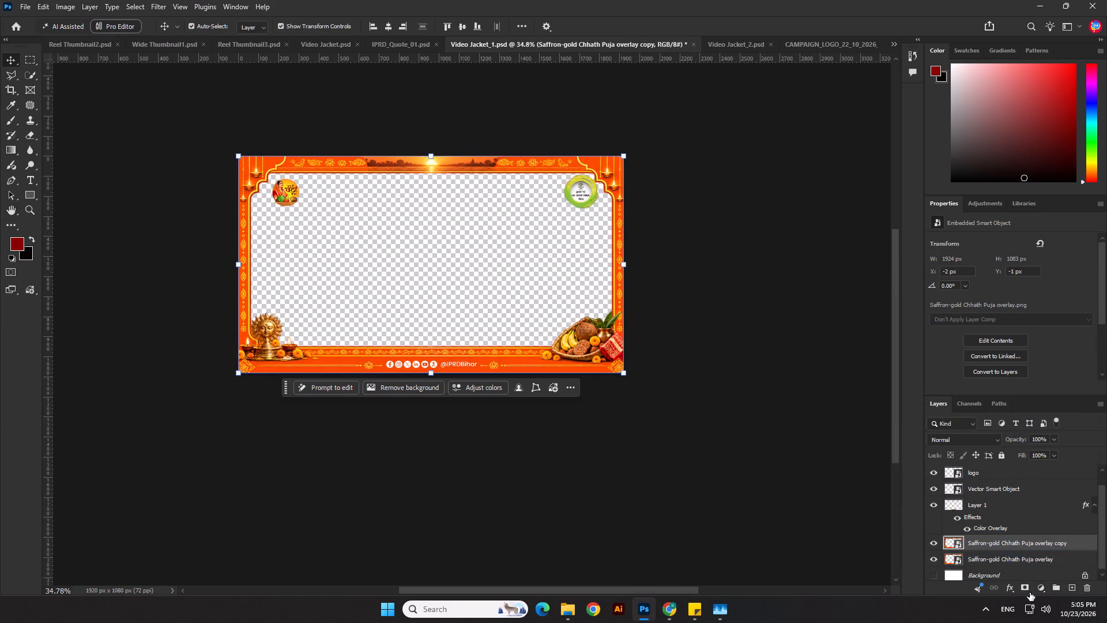
Add a Levels adjustment above the overlay copy and raise the shadow input level to about 14.
click(1041, 588)
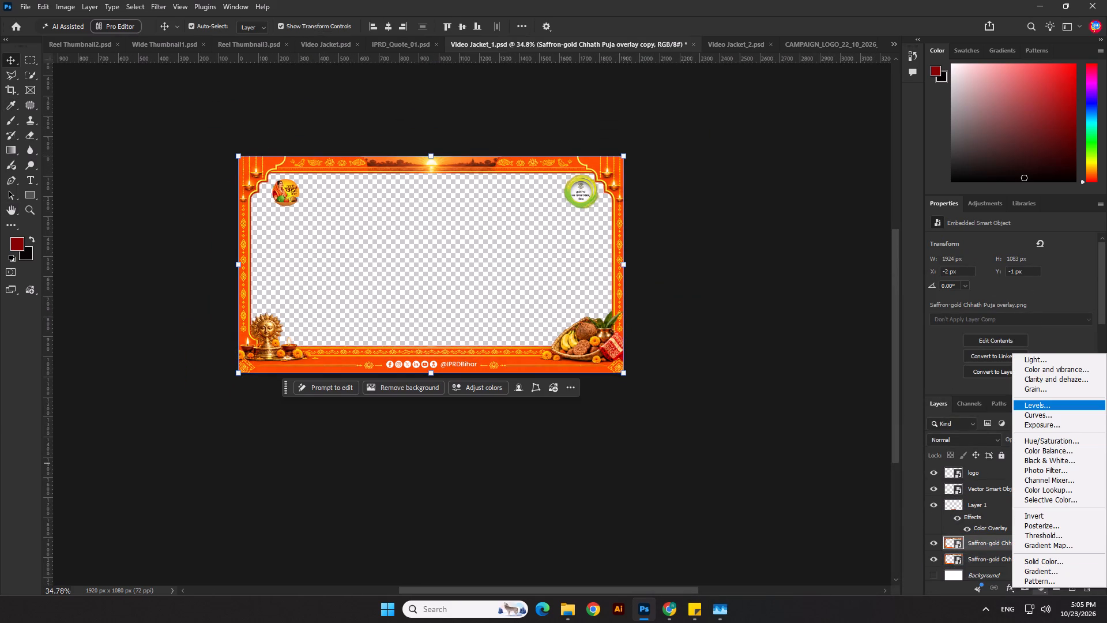
click(1037, 407)
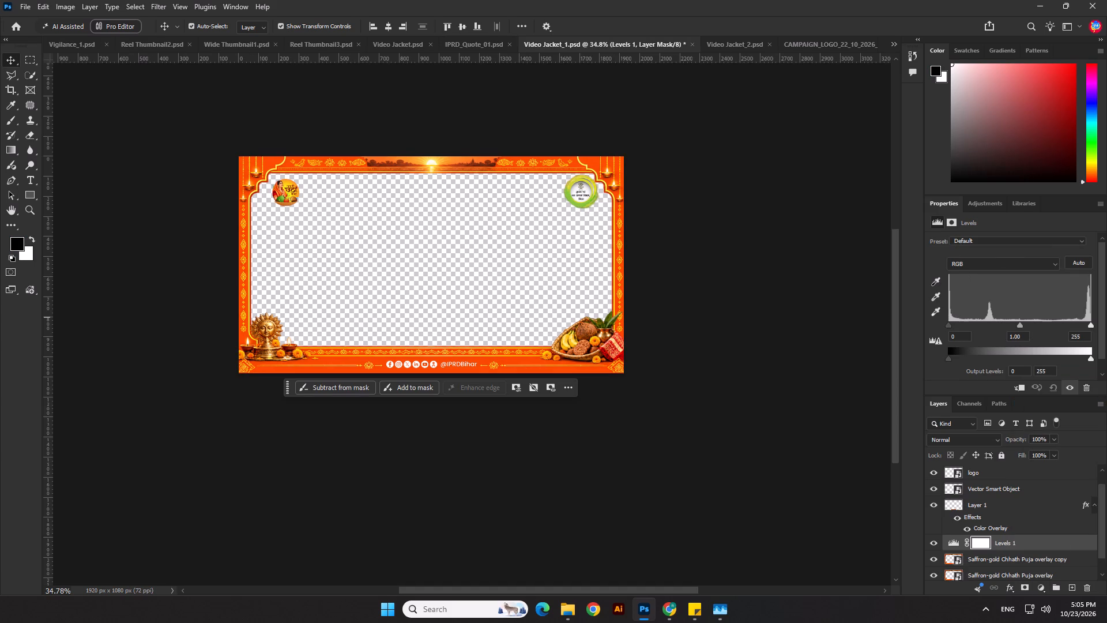
drag(948, 324, 957, 324)
drag(957, 324, 955, 324)
Merge the Levels 1 adjustment and both Saffron-gold overlay layers into one layer, and compare it hidden and shown.
click(994, 557)
scroll(994, 557, down, 1)
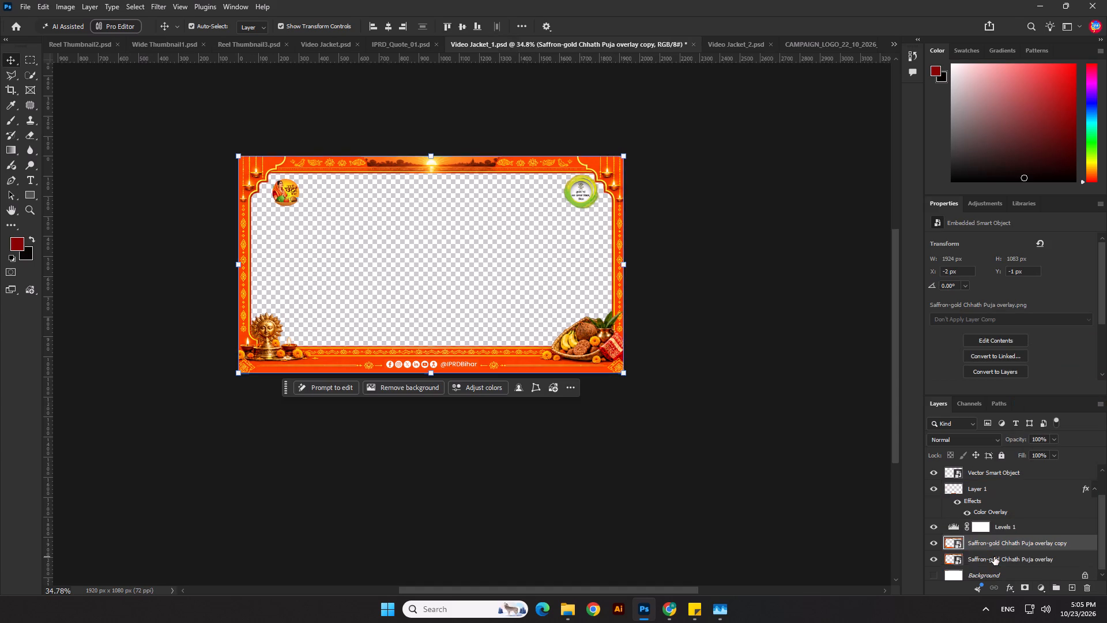
ctrl+click(999, 554)
ctrl+click(1008, 530)
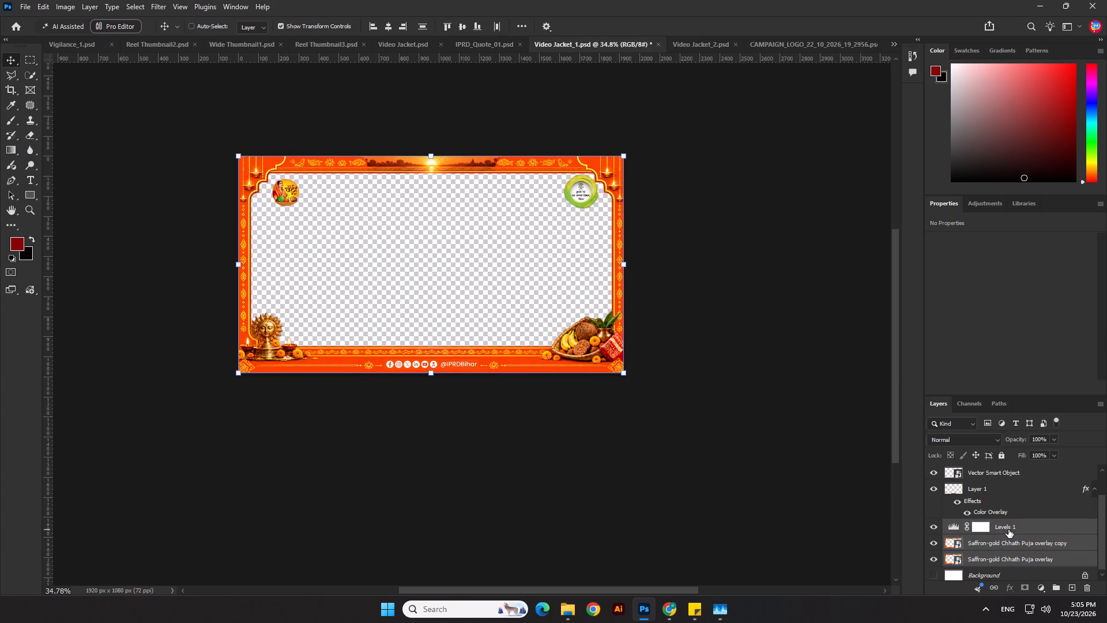
key(ctrl+e)
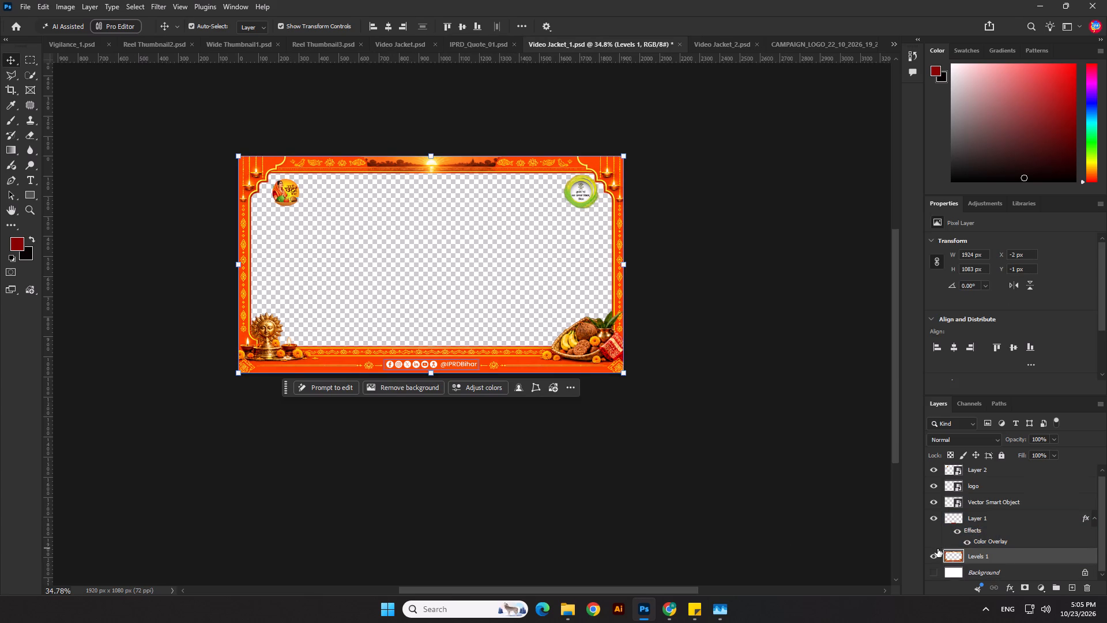
double_click(930, 552)
click(724, 517)
Nudge the social media icons in the bottom border down 3 px.
scroll(425, 370, up, 4)
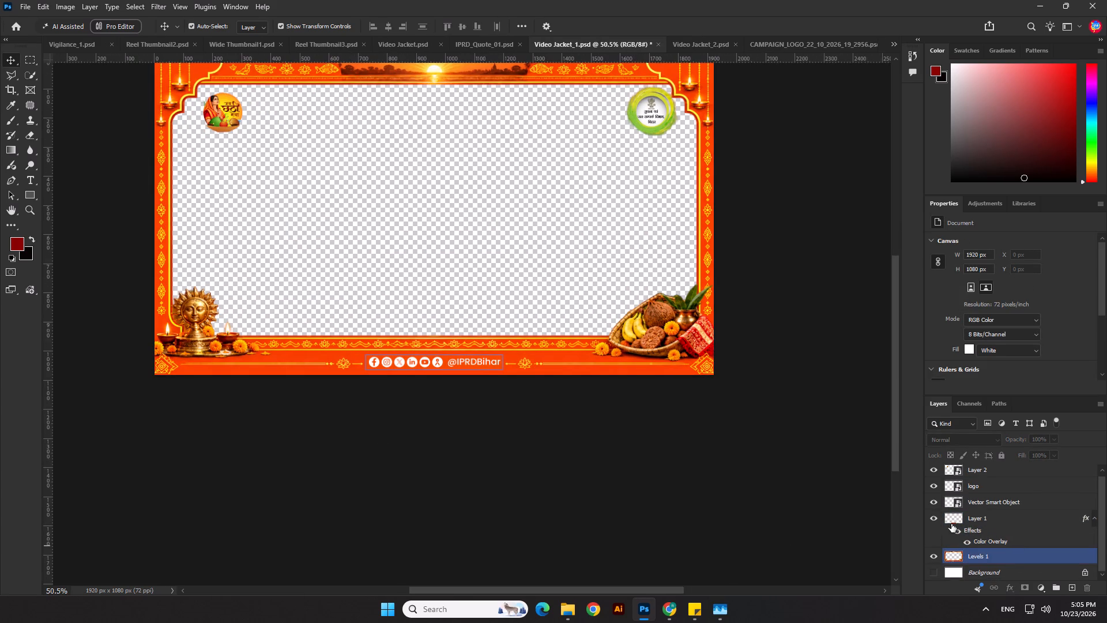
click(609, 509)
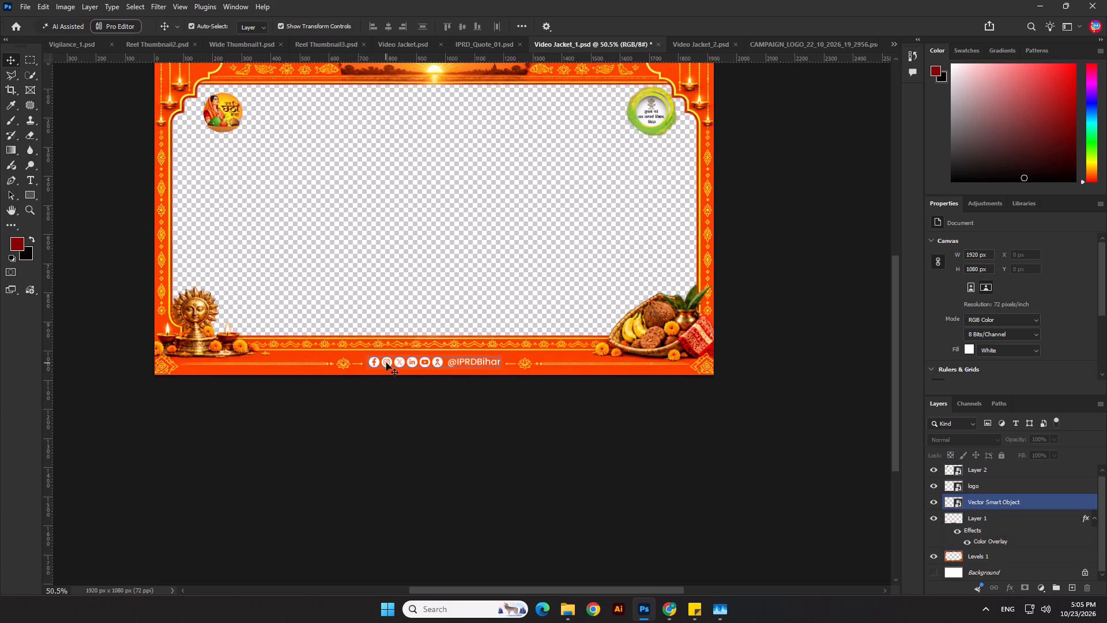
click(386, 363)
key(Down)
key(Down)
key(Down)
click(382, 451)
Inspect the frame's upper corners, toggling the जय छठी मैया badge layer off and back on.
scroll(418, 494, down, 6)
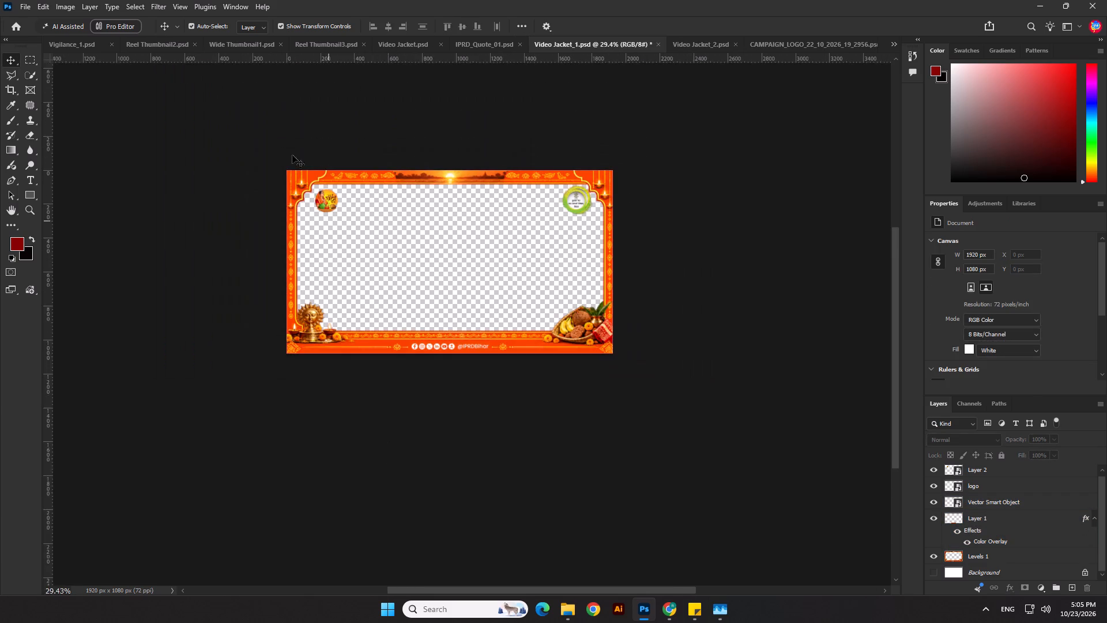
scroll(289, 137, up, 6)
click(263, 166)
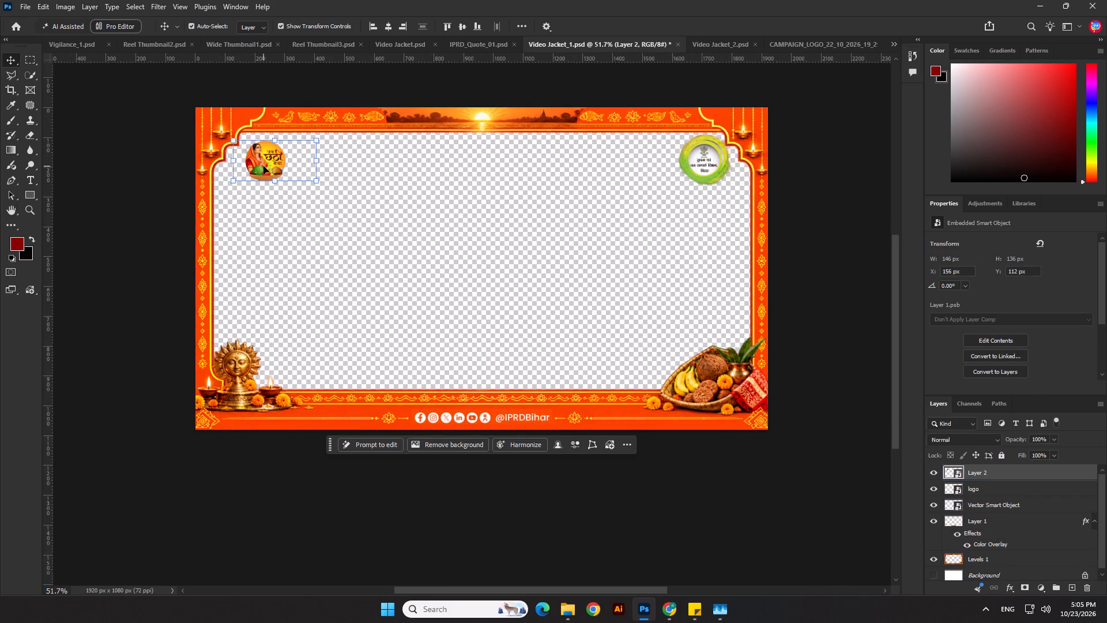
scroll(706, 164, up, 3)
click(745, 129)
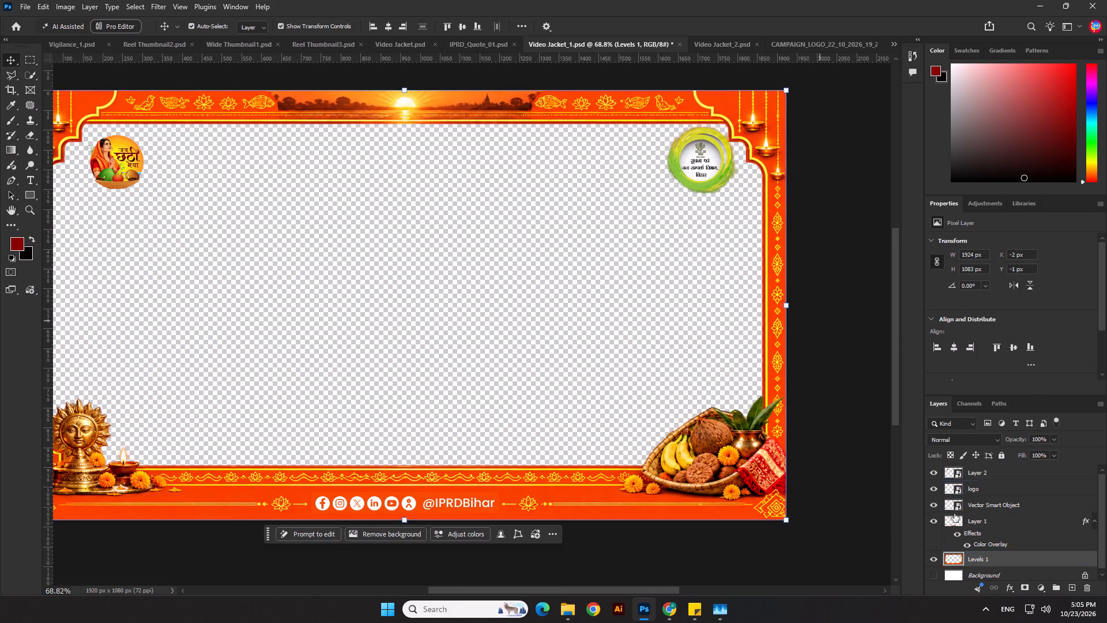
click(935, 476)
click(935, 476)
Hide the separate logo layer over the frame's upper-right corner.
scroll(773, 413, down, 3)
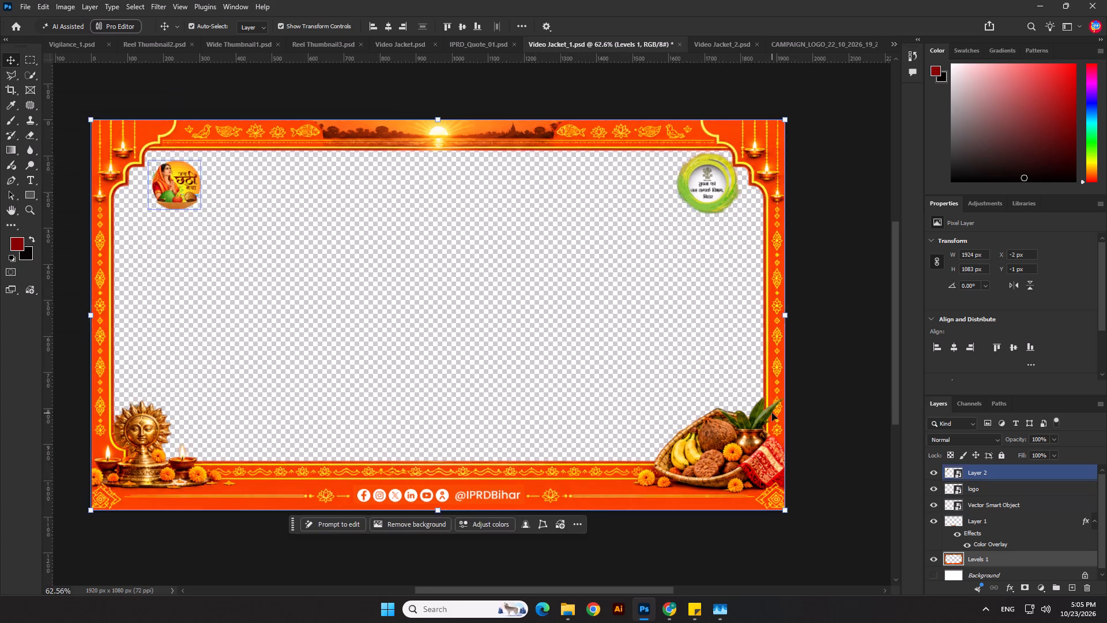
scroll(772, 413, down, 2)
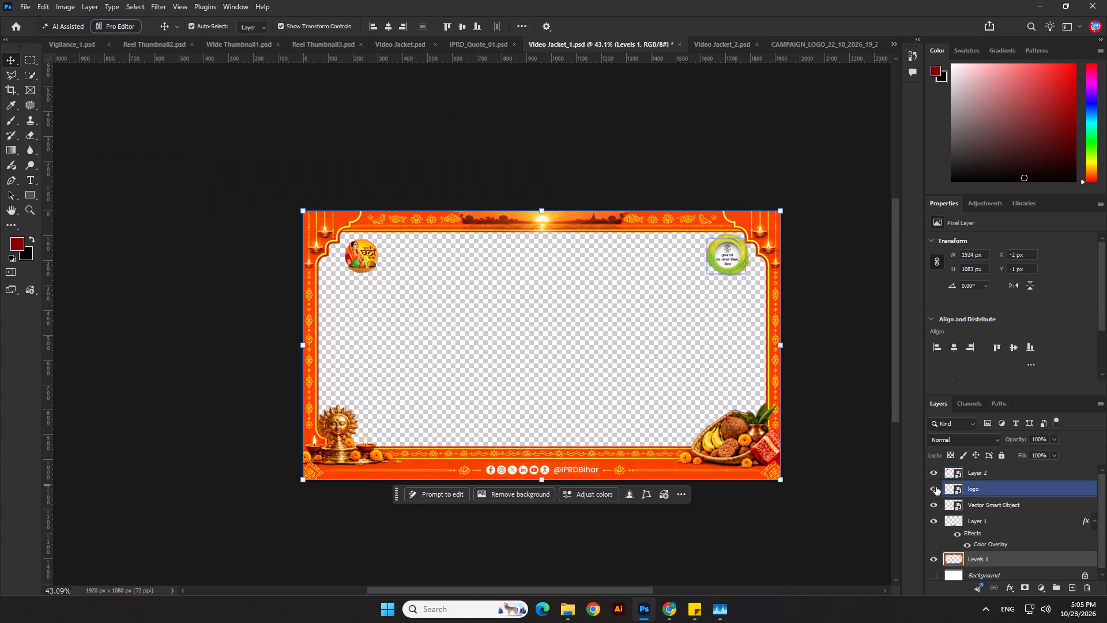
click(935, 487)
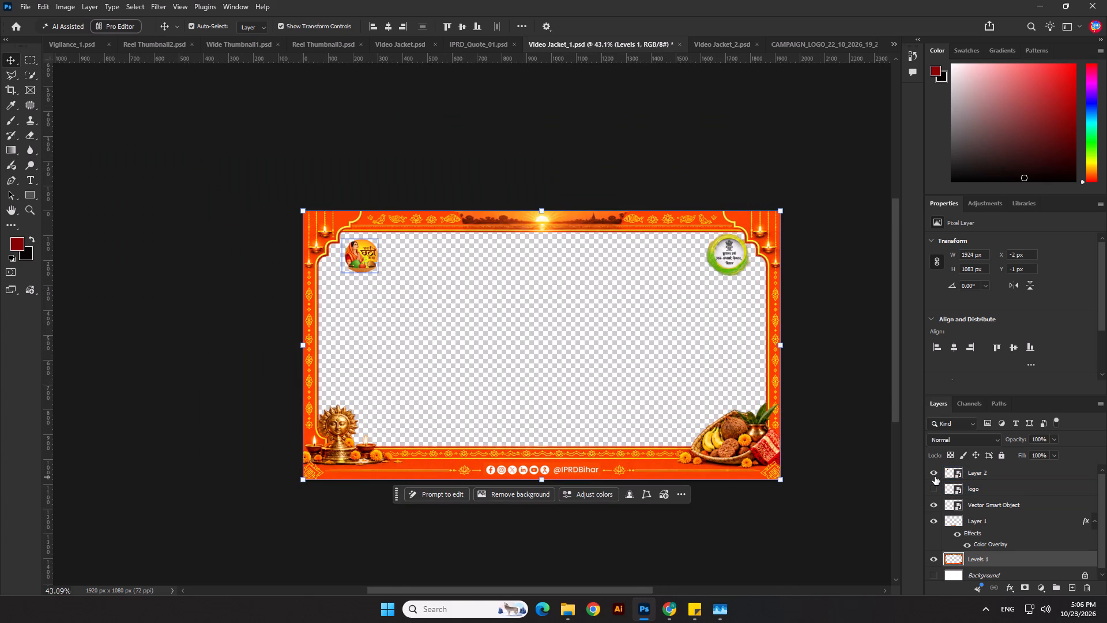
Toggle the जय छठी मैया badge layer and the Vector Smart Object layer to check them, leaving the badge layer hidden.
click(935, 476)
click(935, 476)
click(934, 505)
click(934, 505)
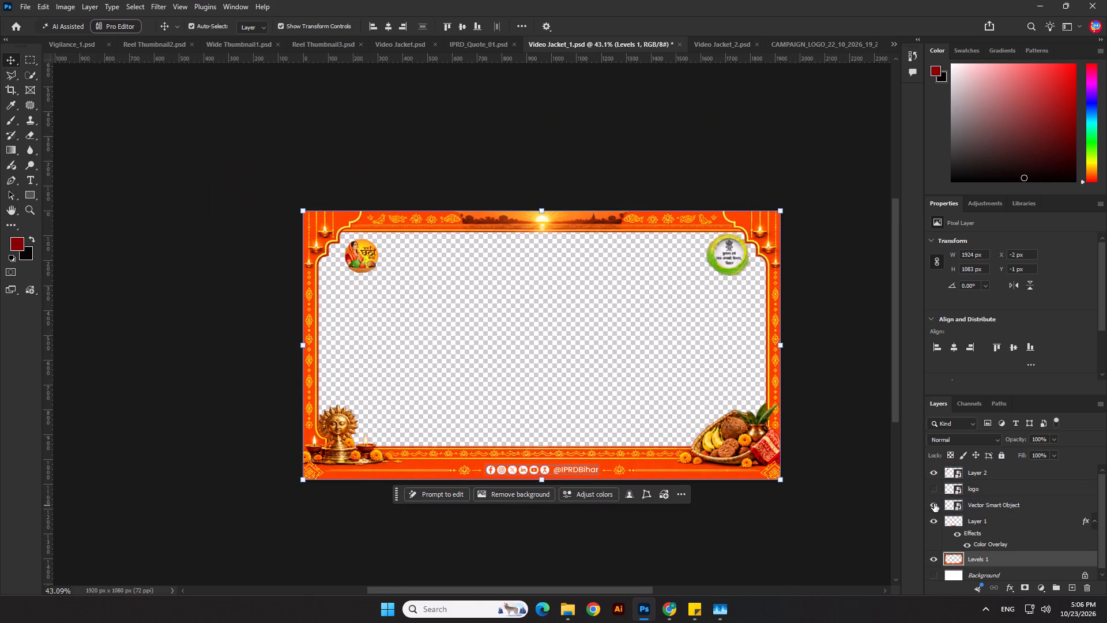
click(934, 476)
Outline the distorted logo baked into the Levels 1 layer with the Polygonal Lasso, following the frame's edge, delete it and deselect.
scroll(780, 241, up, 6)
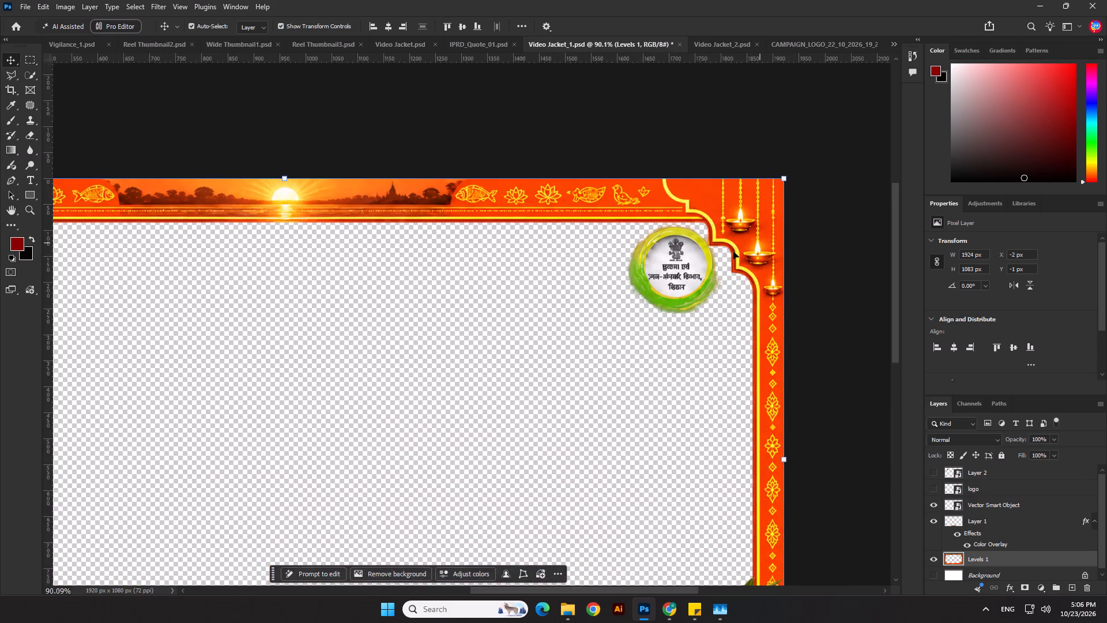
scroll(733, 252, up, 3)
click(733, 242)
scroll(740, 266, up, 3)
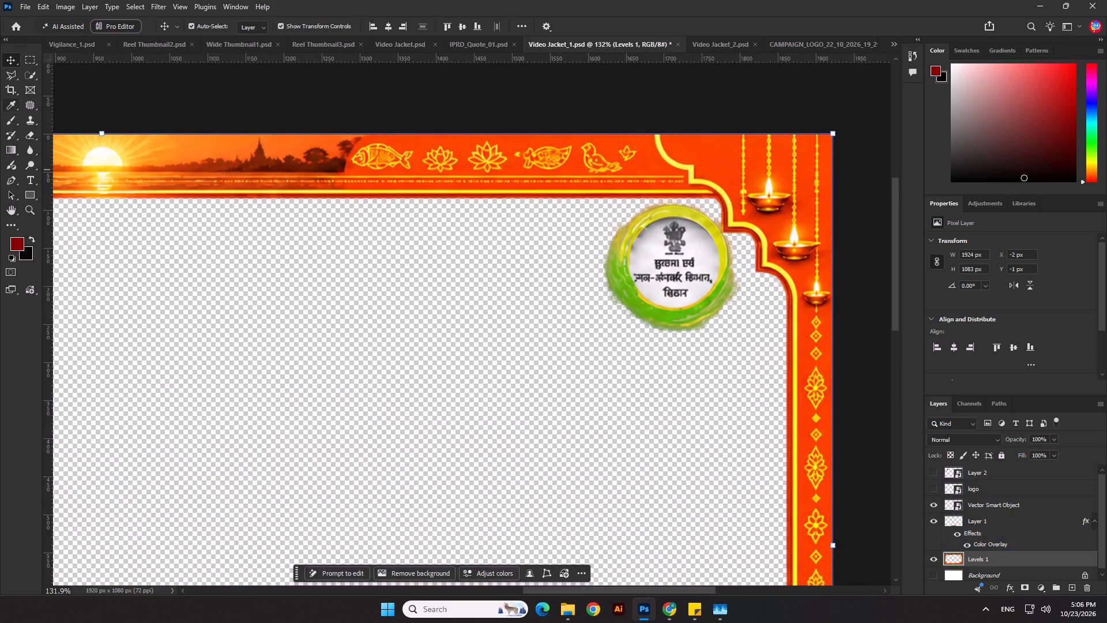
click(8, 77)
scroll(552, 234, up, 4)
click(608, 288)
click(643, 203)
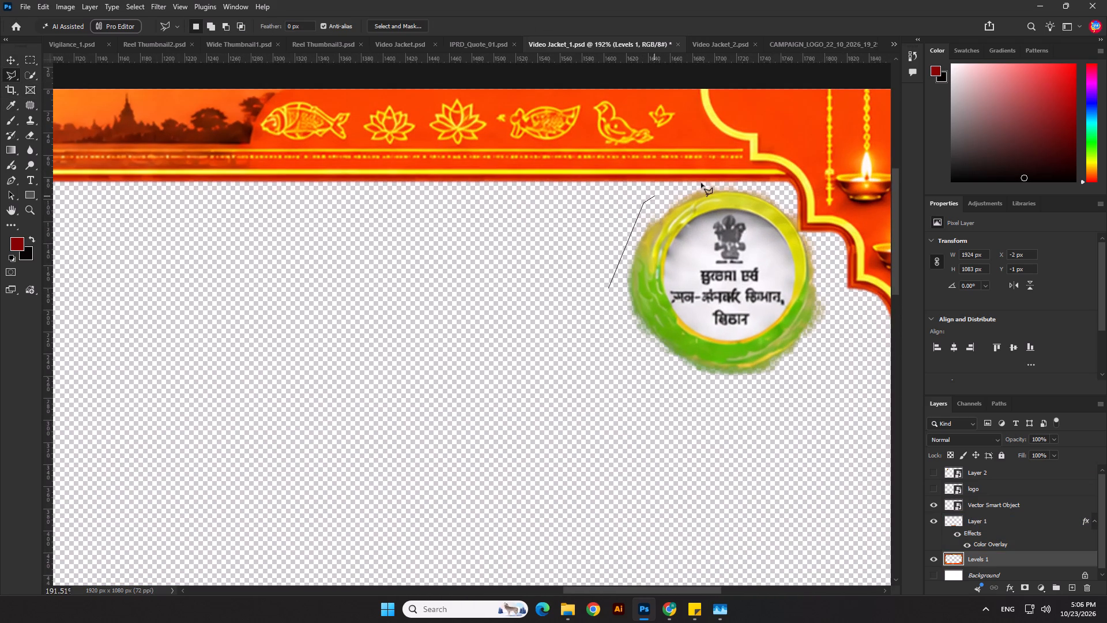
click(705, 185)
click(775, 186)
scroll(642, 200, up, 5)
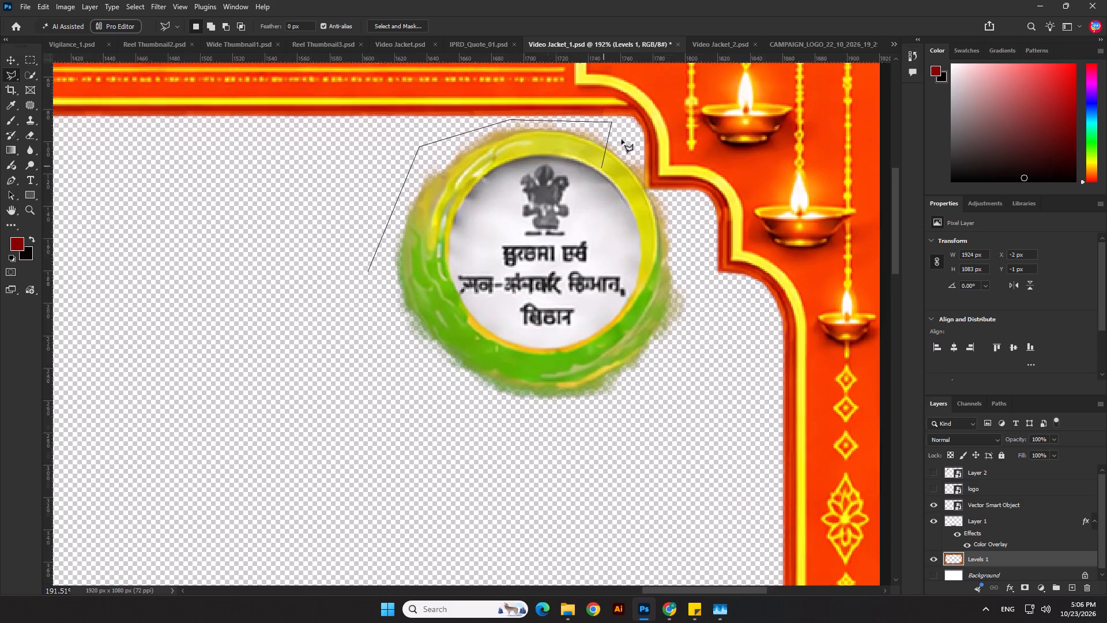
scroll(622, 140, up, 4)
click(738, 178)
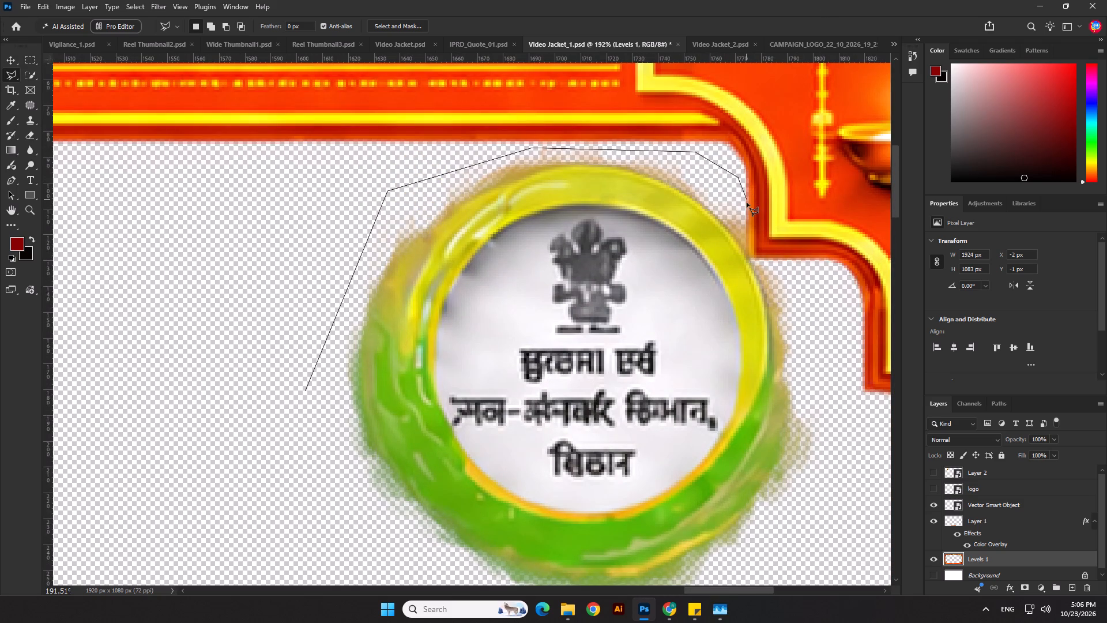
click(745, 210)
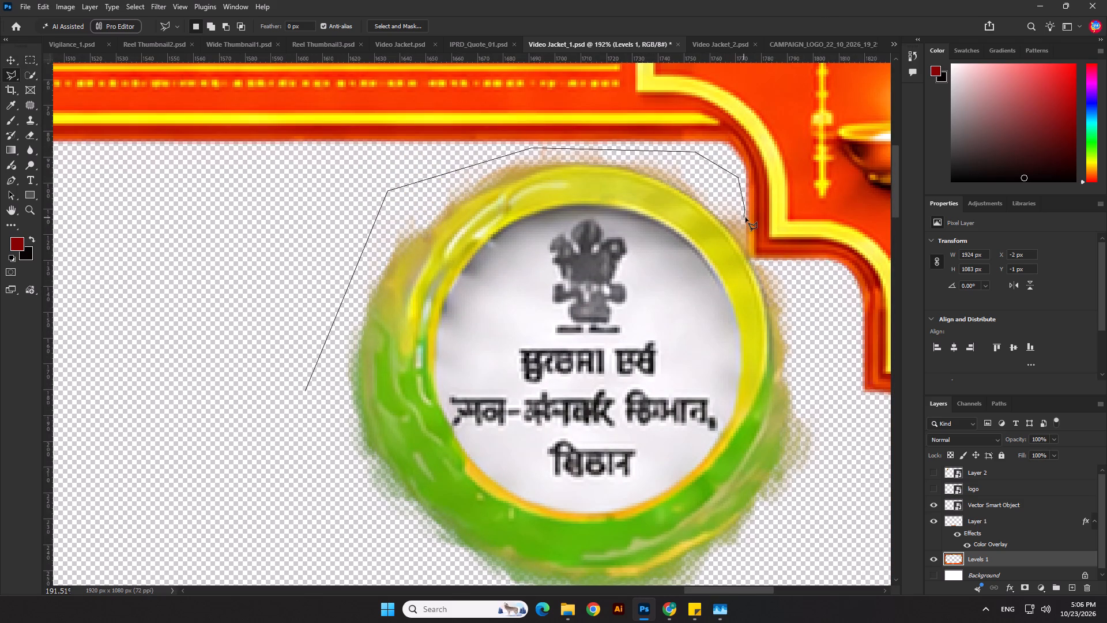
click(745, 217)
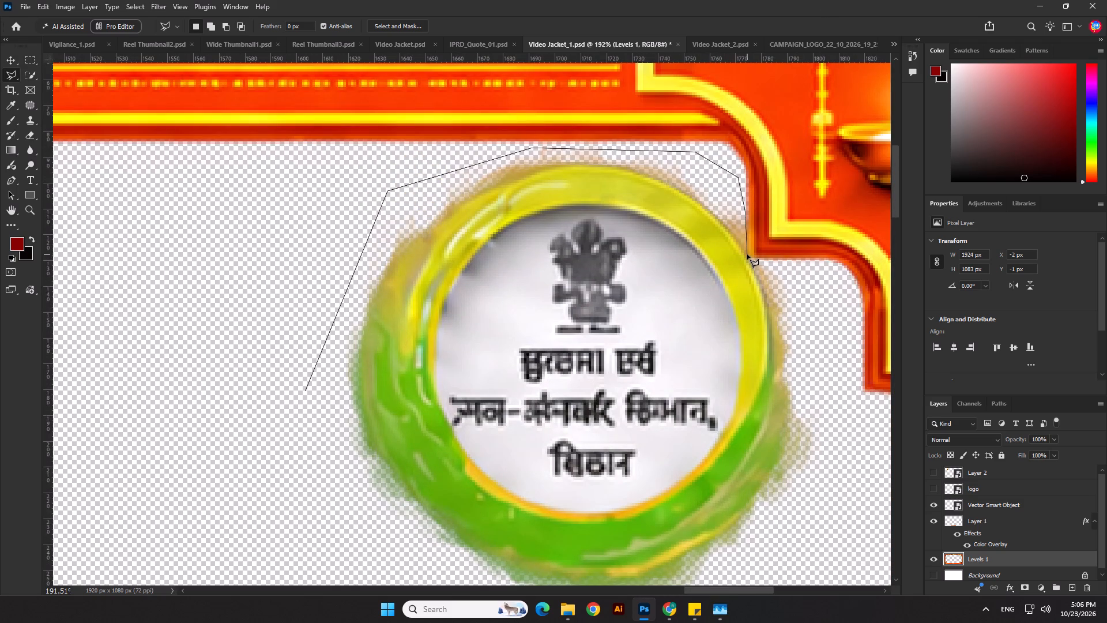
click(747, 257)
click(821, 261)
click(841, 379)
click(849, 534)
click(628, 542)
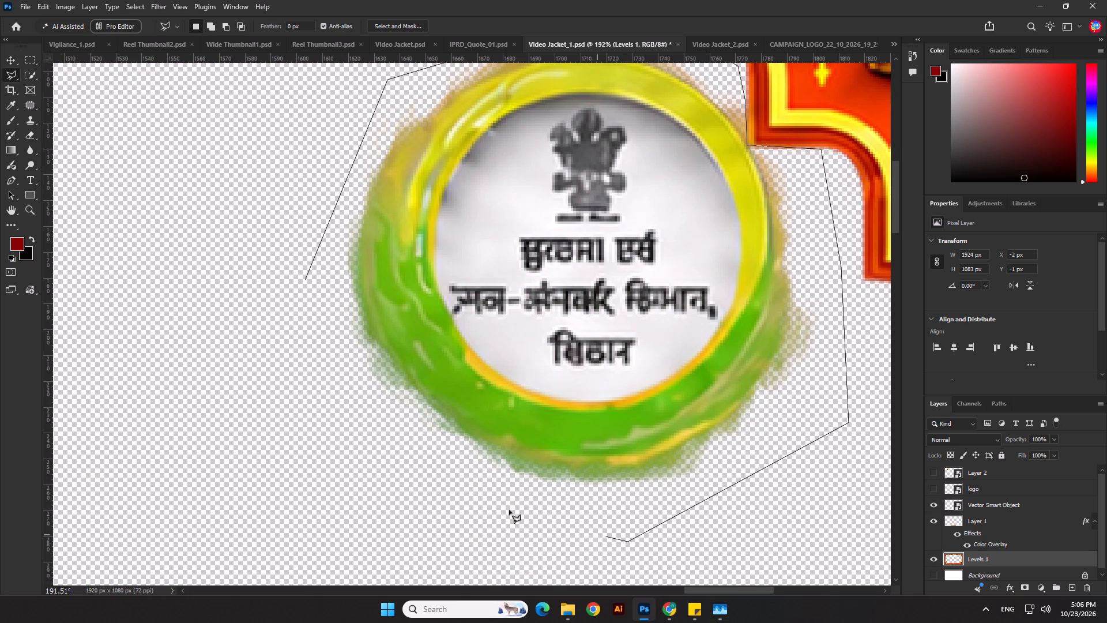
click(464, 502)
click(271, 336)
click(307, 277)
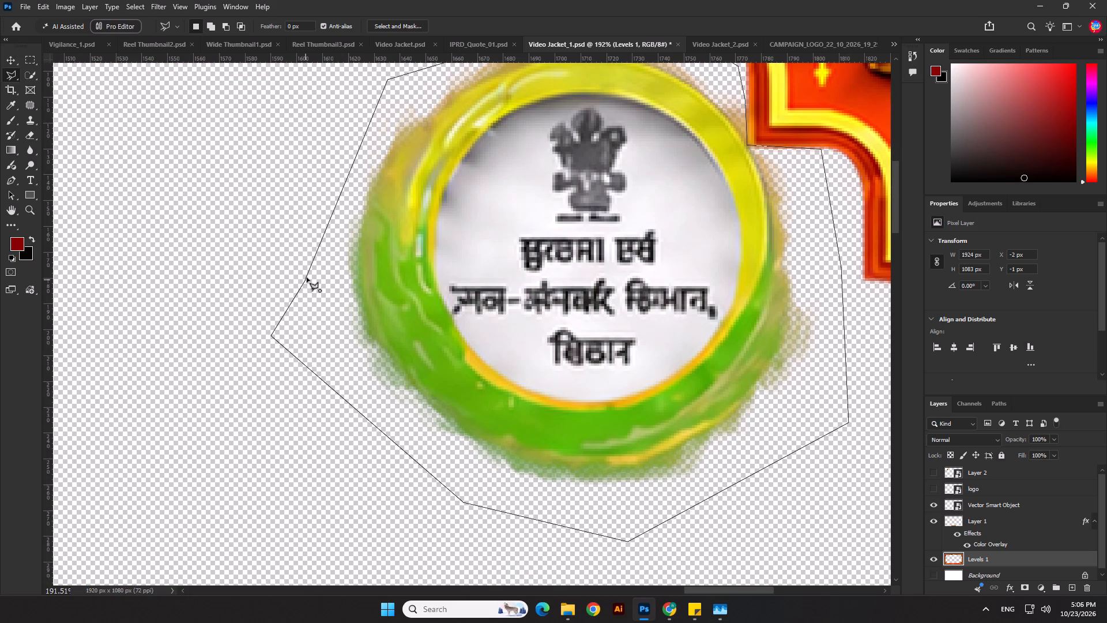
key(Delete)
scroll(675, 358, down, 10)
right_click(401, 311)
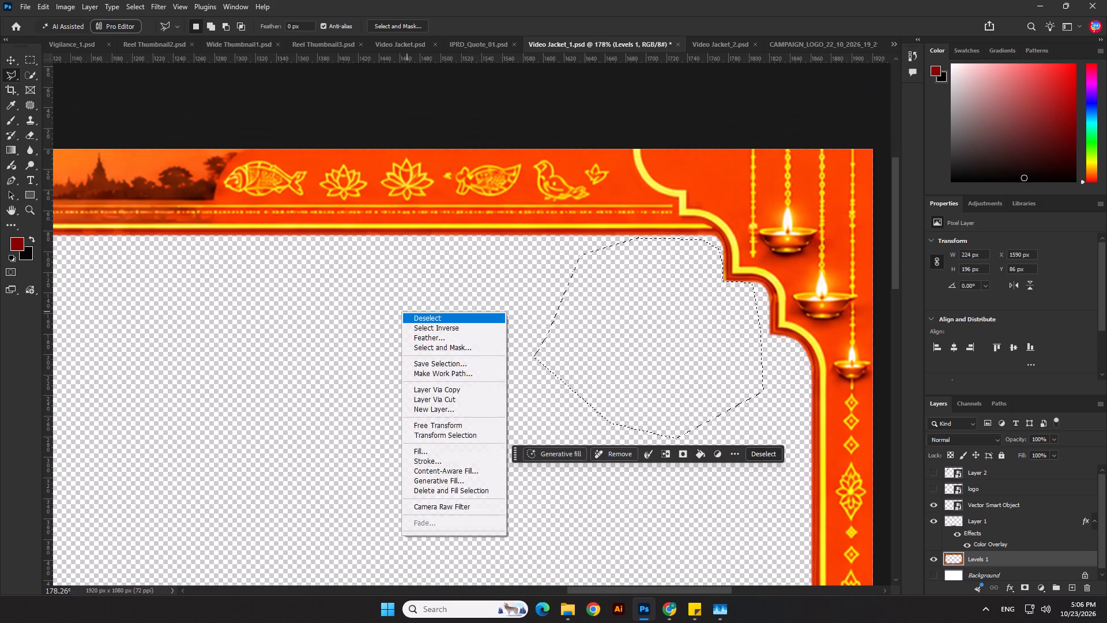
click(420, 318)
Show the जय छठी मैया badge layer and the separate logo layer again.
click(937, 474)
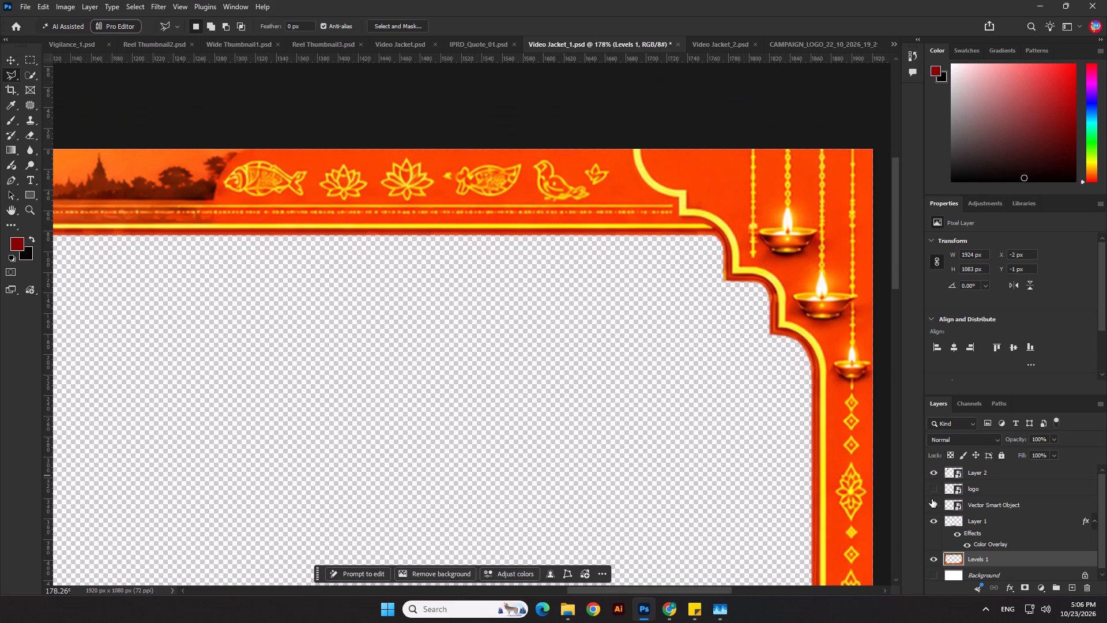
click(936, 490)
Nudge the जय छठी मैया badge in the frame's upper-left corner 4 px to the left and deselect it.
scroll(957, 464, down, 14)
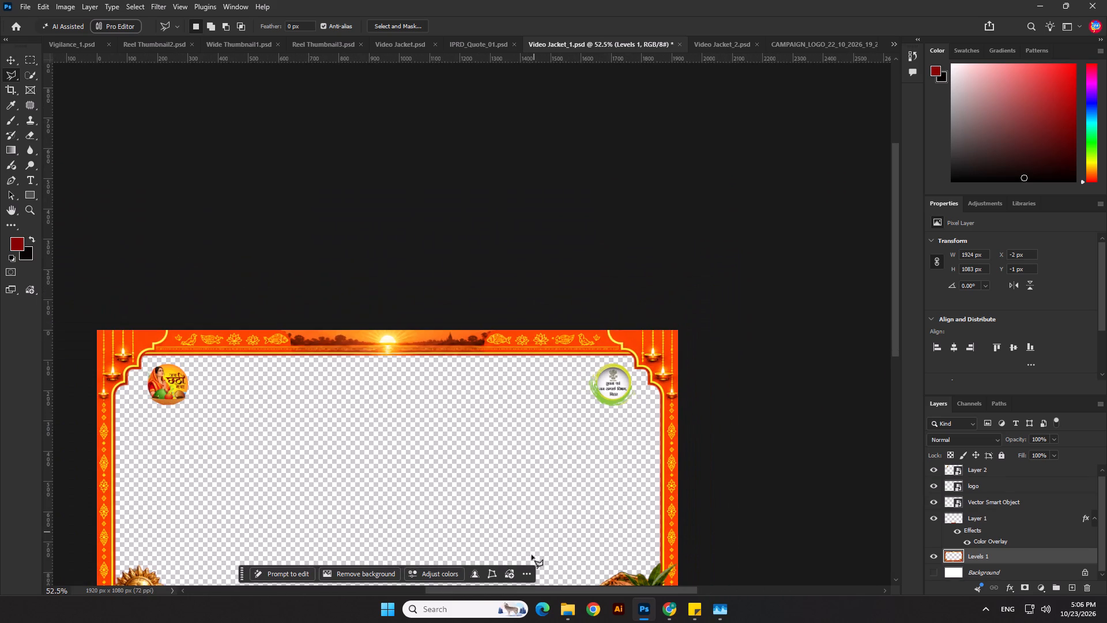
drag(584, 591, 521, 583)
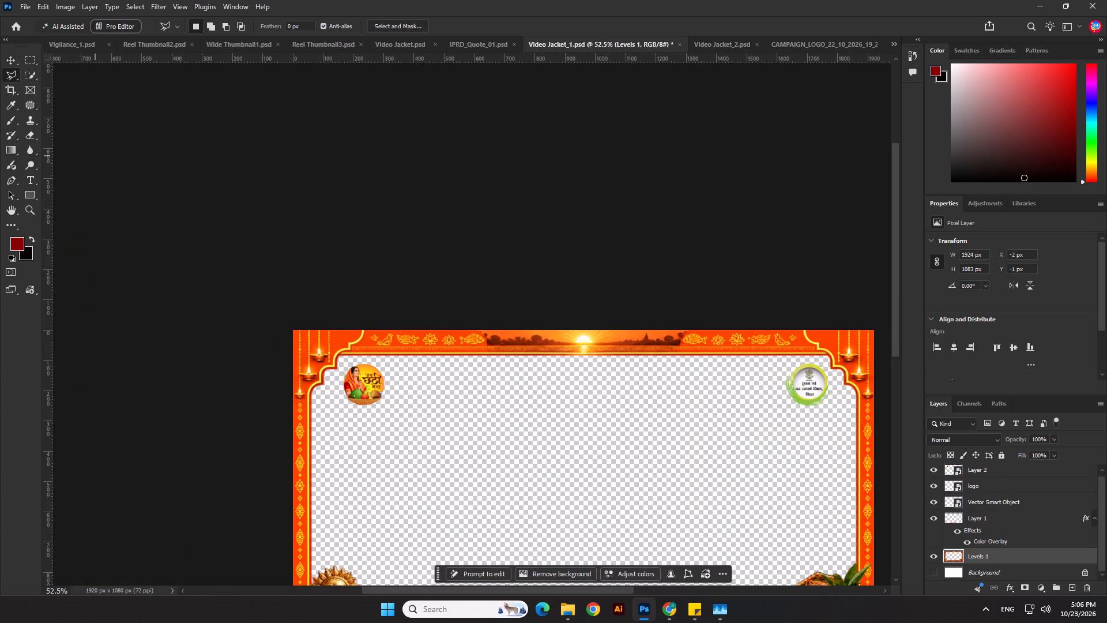
click(13, 59)
click(368, 389)
key(Left)
key(Left)
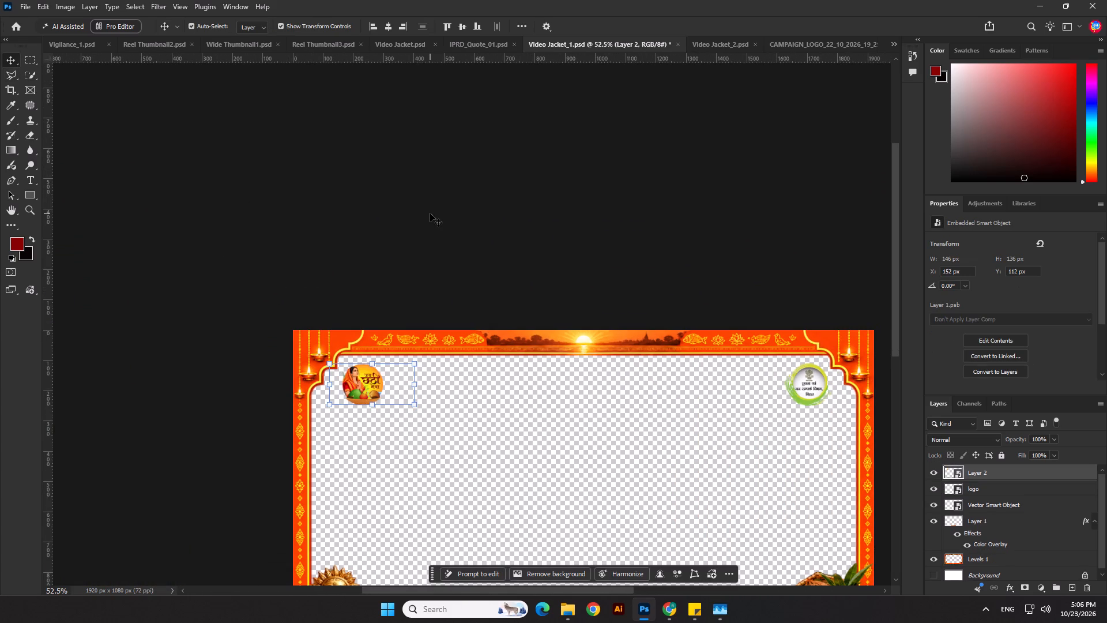
key(Left)
key(Left)
click(430, 213)
Save the orange frame as Video Jacket_3.psd in the 23.10.26 folder, replacing the existing file.
scroll(316, 185, down, 6)
scroll(327, 209, up, 1)
scroll(343, 235, down, 2)
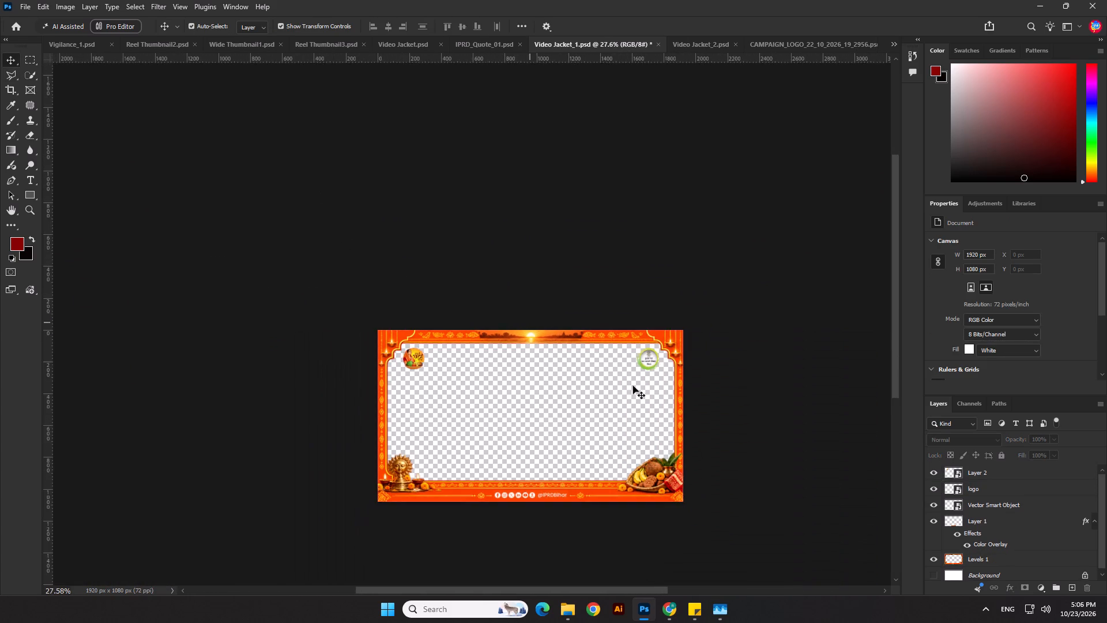
scroll(673, 463, up, 2)
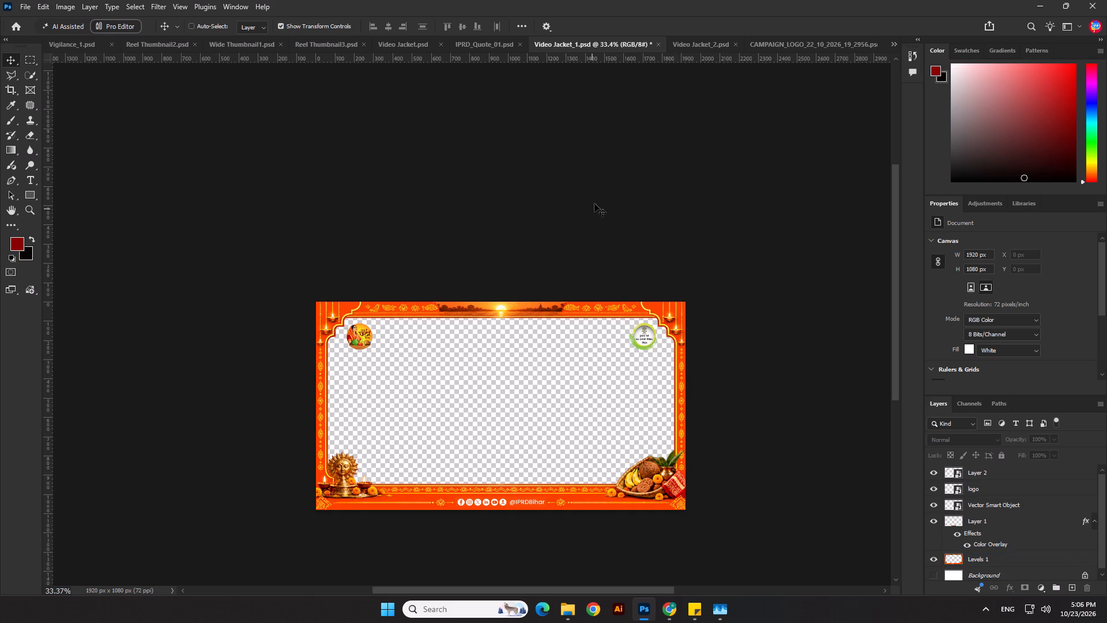
scroll(482, 178, up, 2)
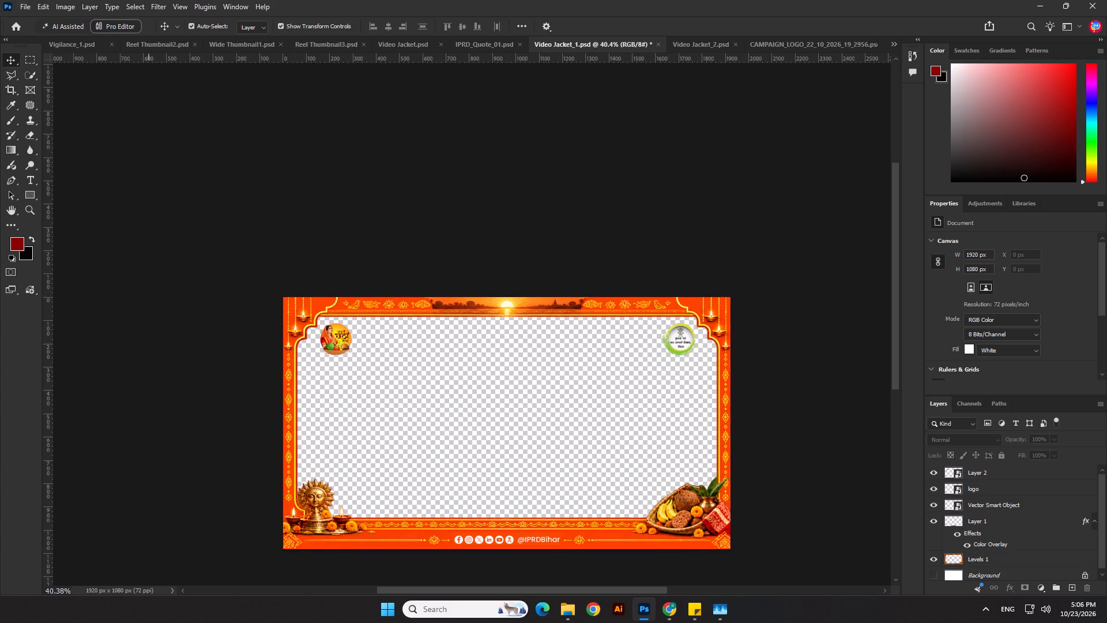
click(25, 10)
click(62, 148)
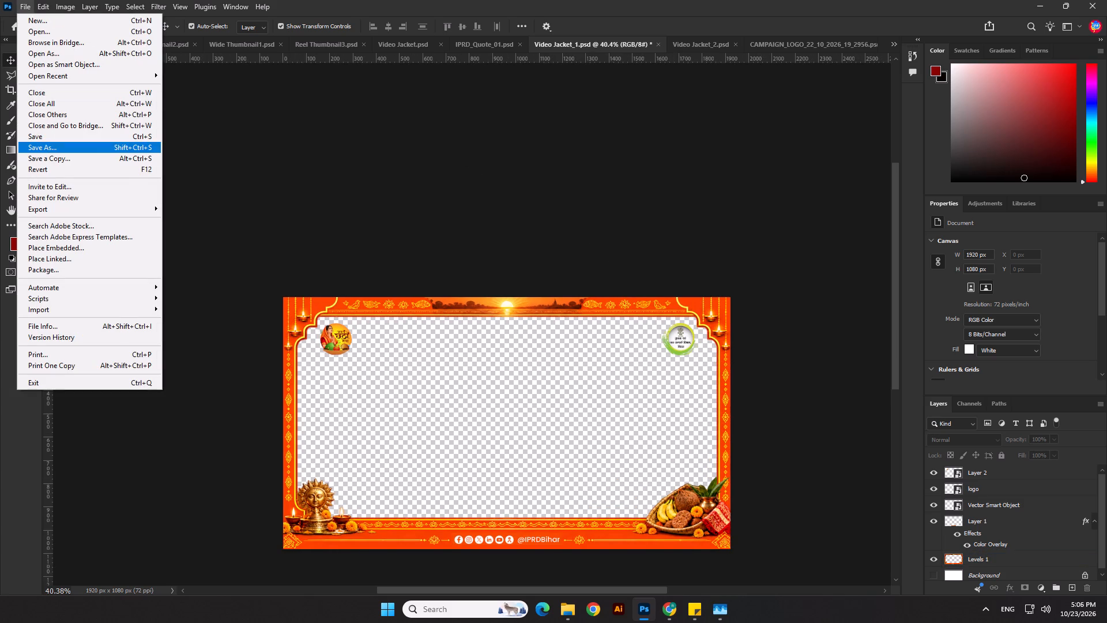
click(805, 114)
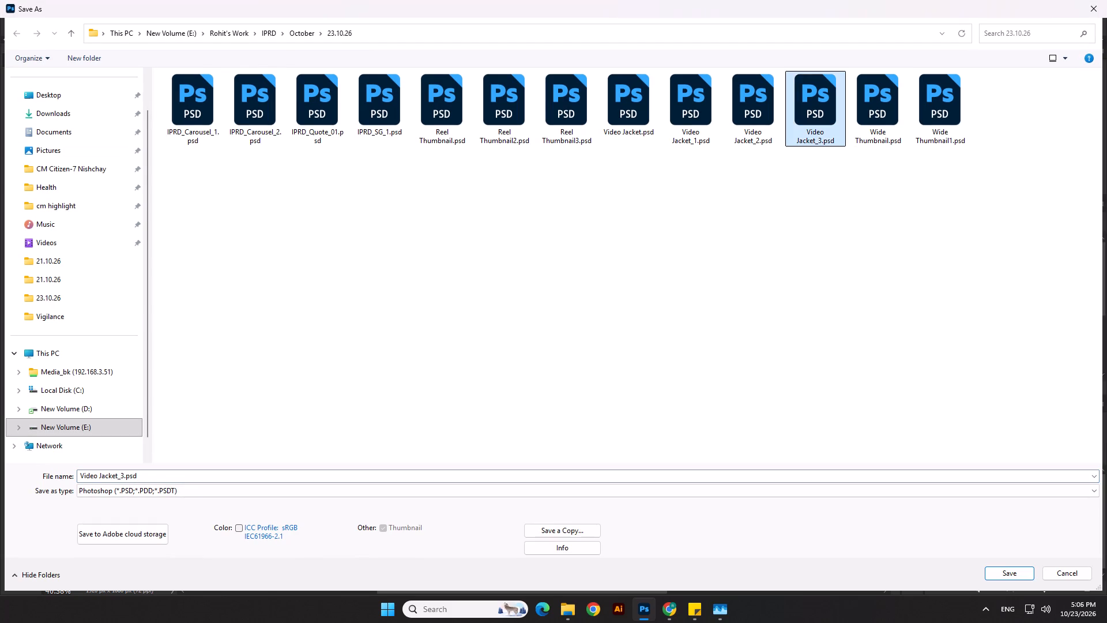
click(1009, 573)
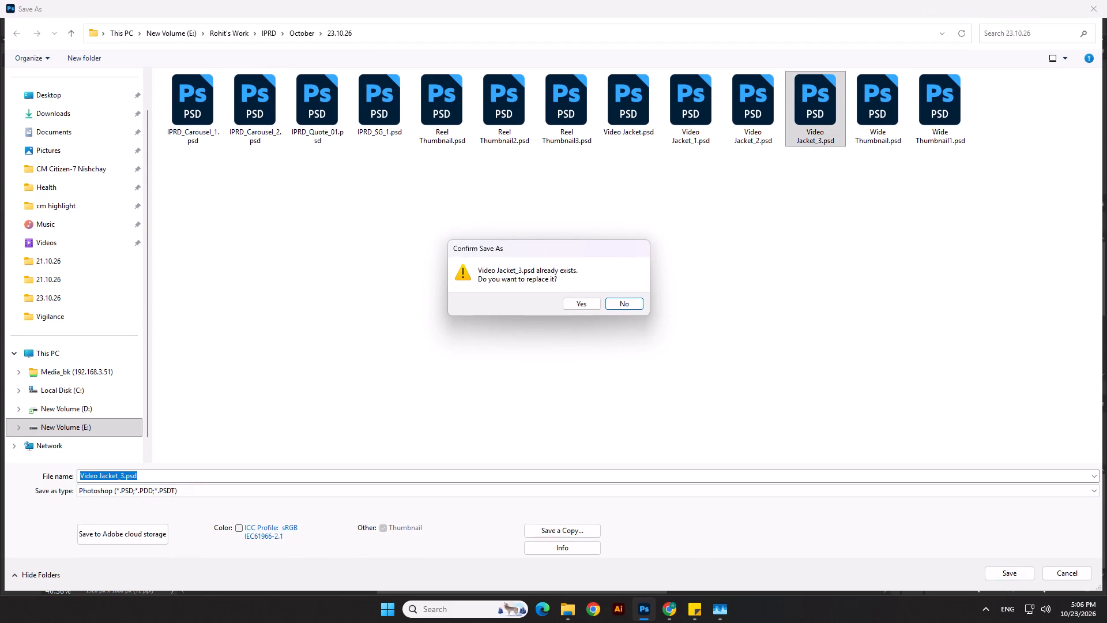
click(592, 307)
click(672, 171)
click(688, 208)
key(ctrl+s)
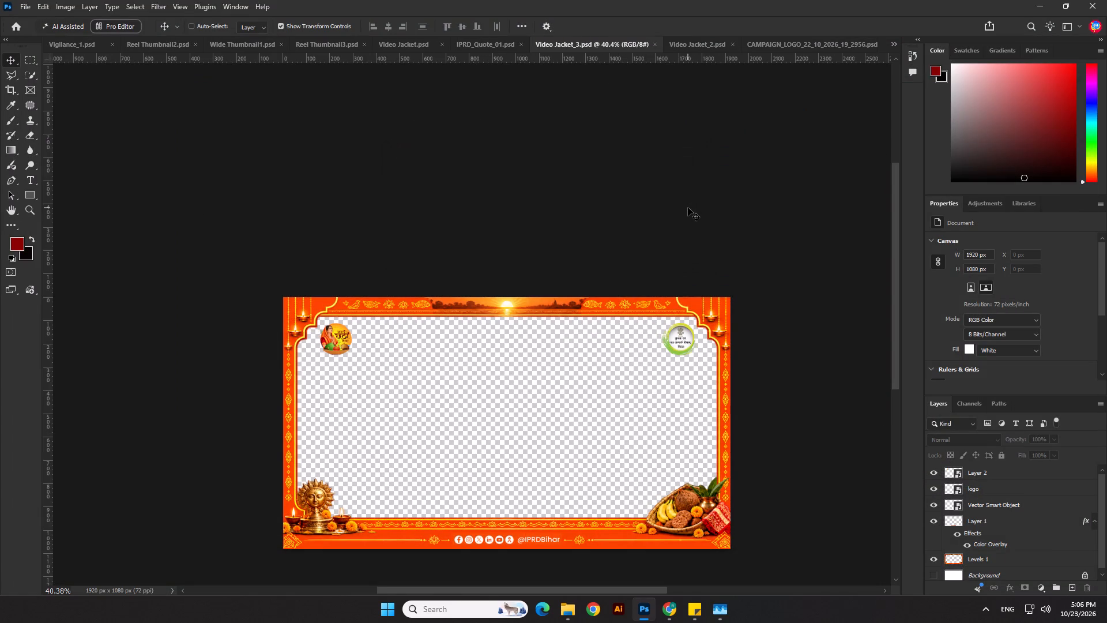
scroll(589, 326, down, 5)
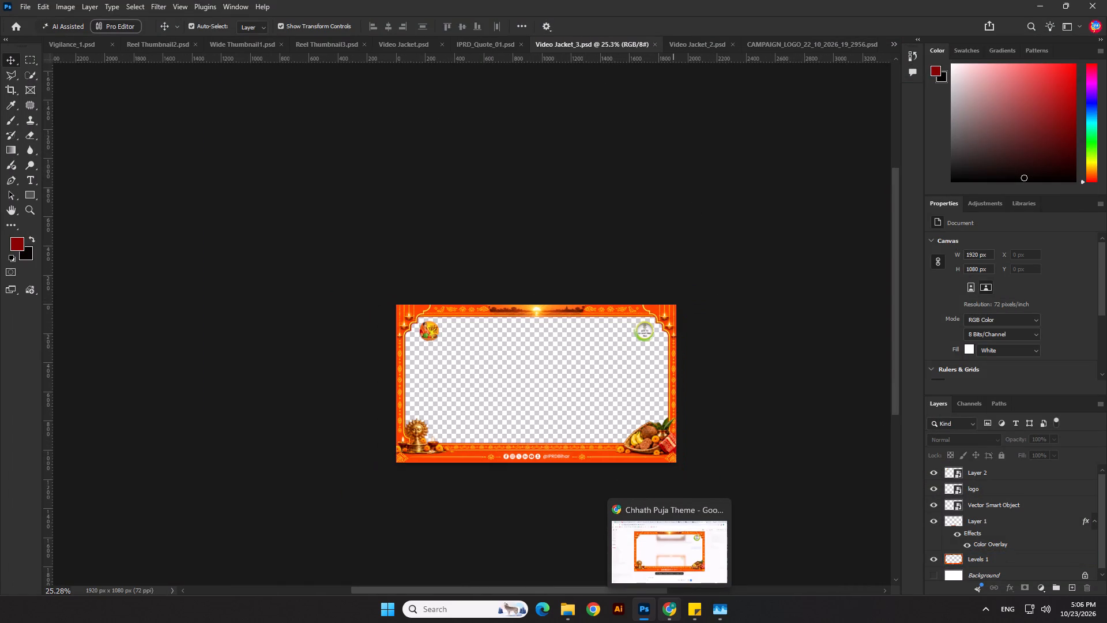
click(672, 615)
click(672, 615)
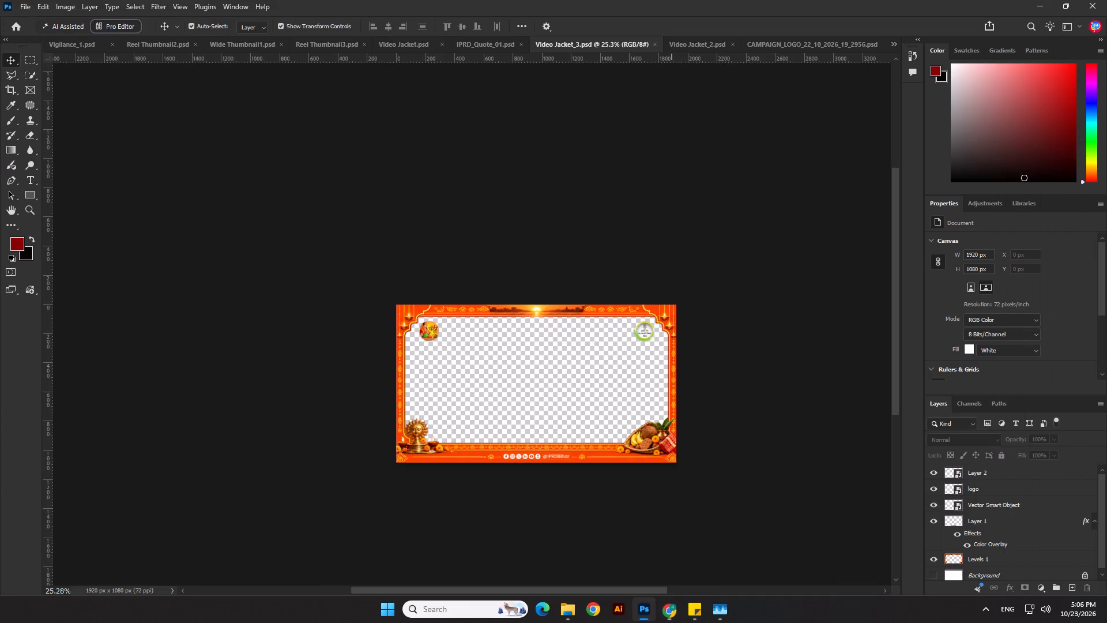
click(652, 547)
Switch to File Explorer and open Video Jacket_1.psd from the 23.10.26 folder.
click(569, 614)
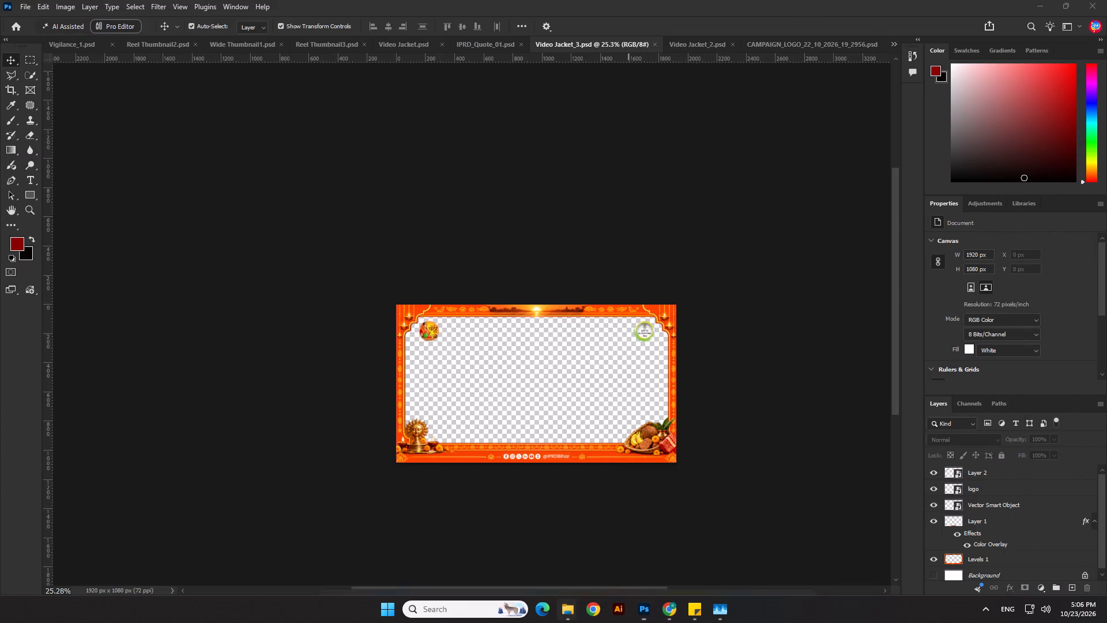
click(589, 557)
click(600, 470)
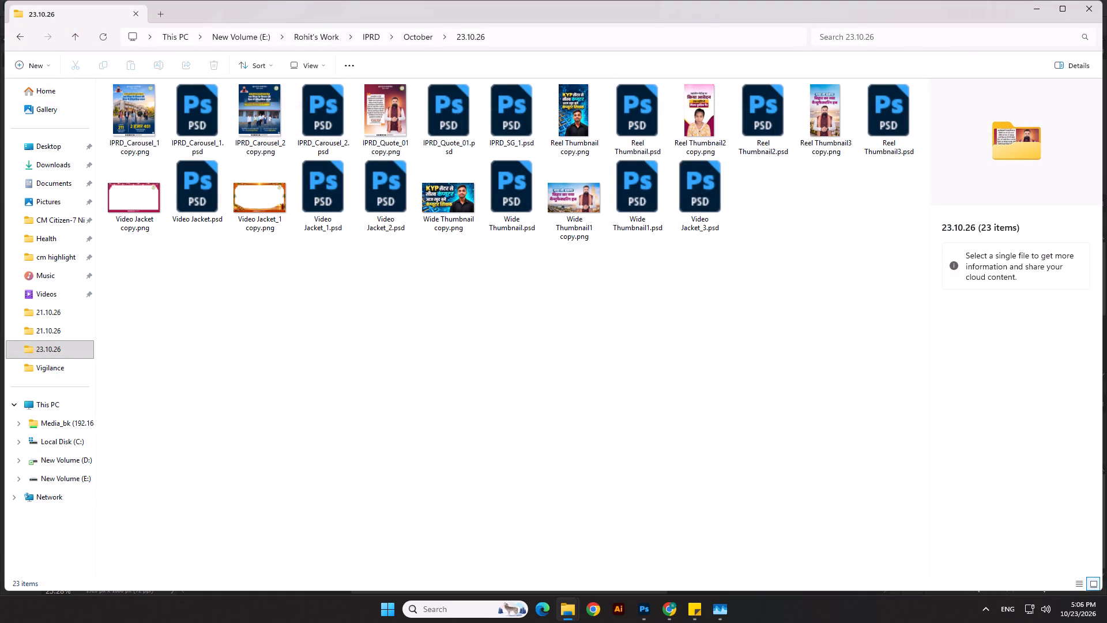
click(642, 220)
click(574, 362)
double_click(309, 182)
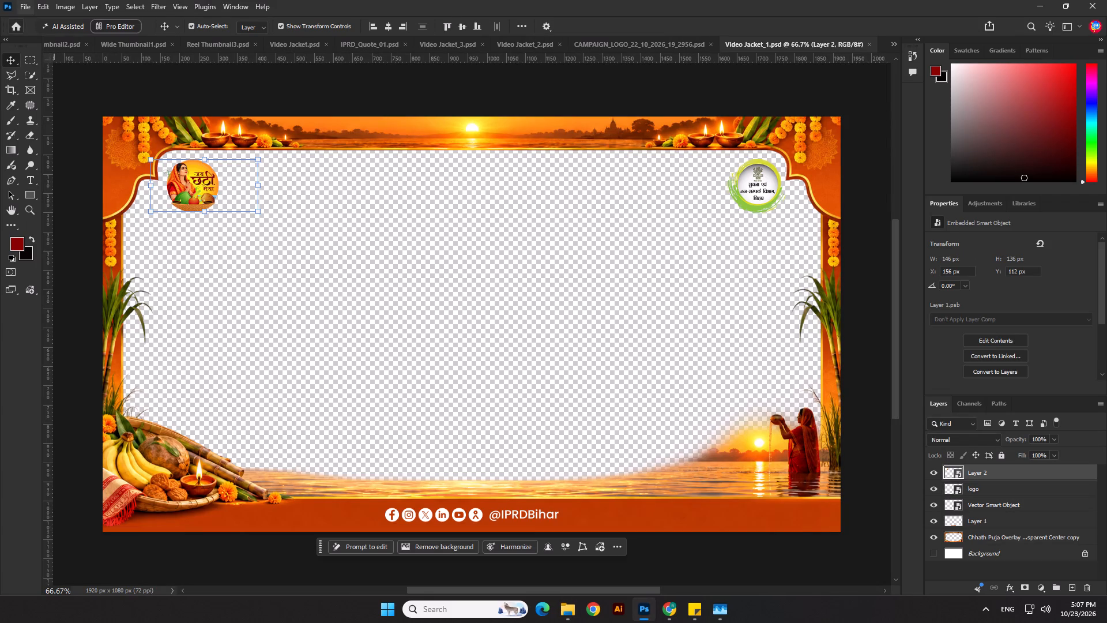
Save a PNG copy of the frame as Video Jacket_1 copy.png, replacing the existing file.
click(24, 5)
click(55, 158)
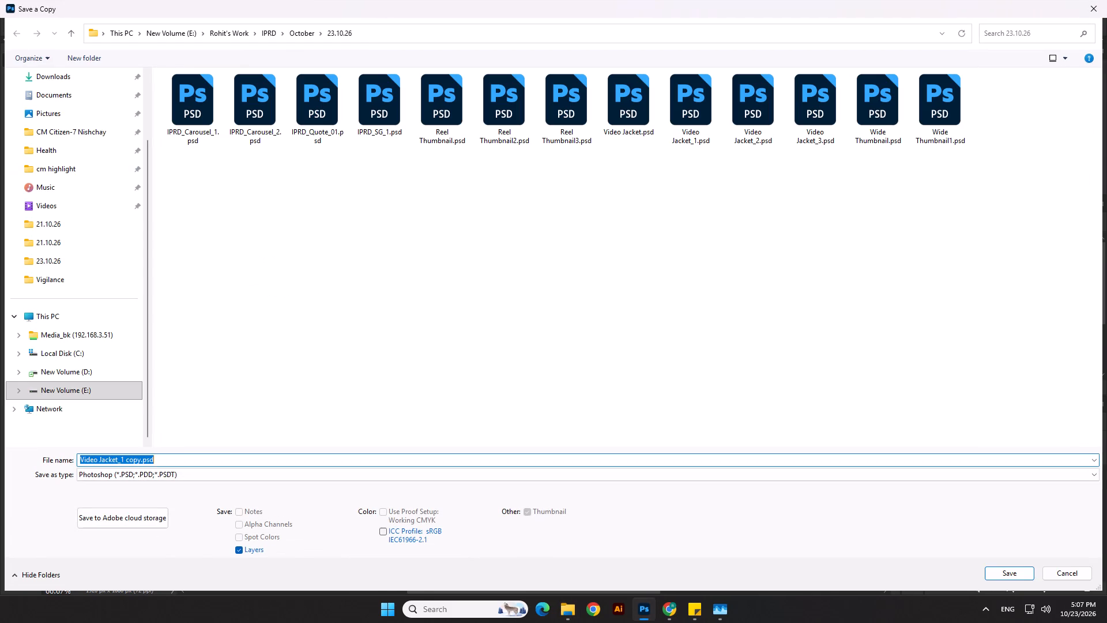
double_click(126, 482)
click(127, 405)
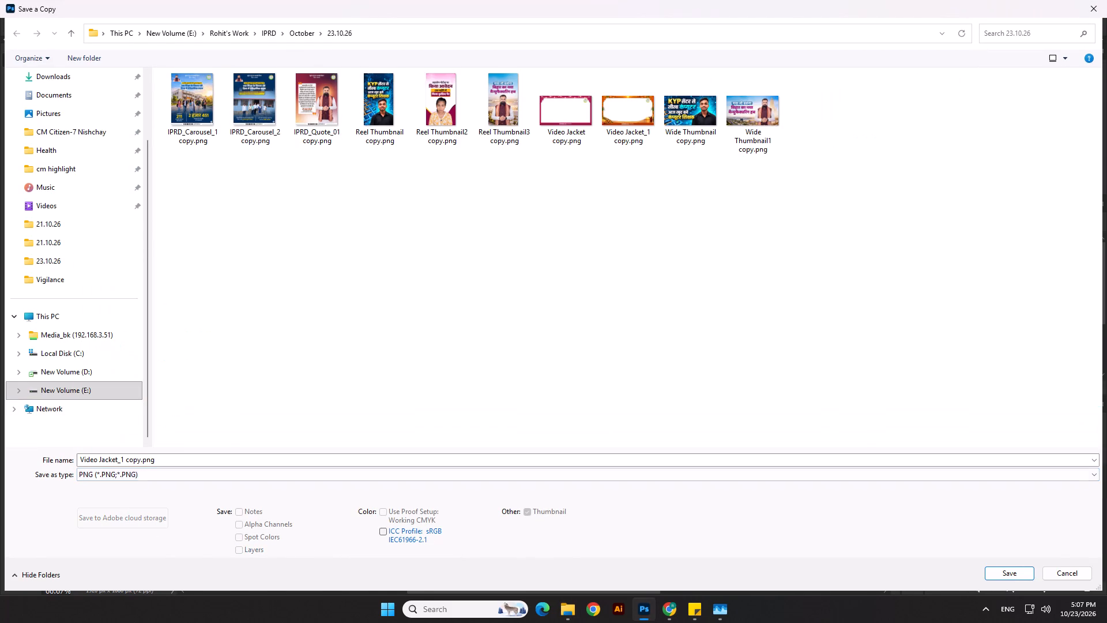
click(999, 572)
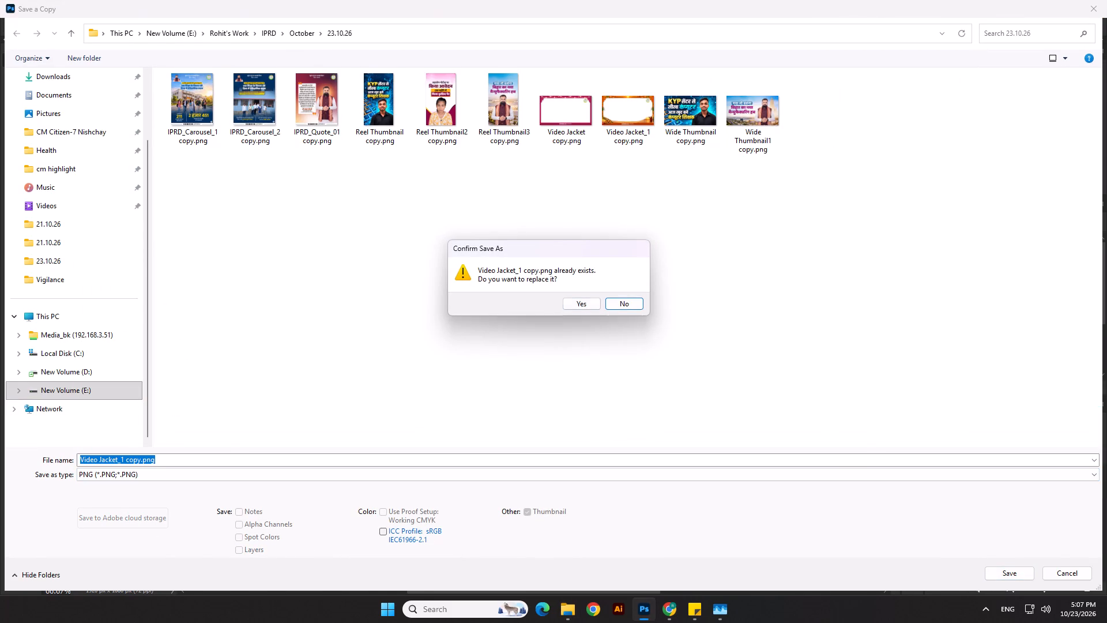
click(589, 305)
click(615, 178)
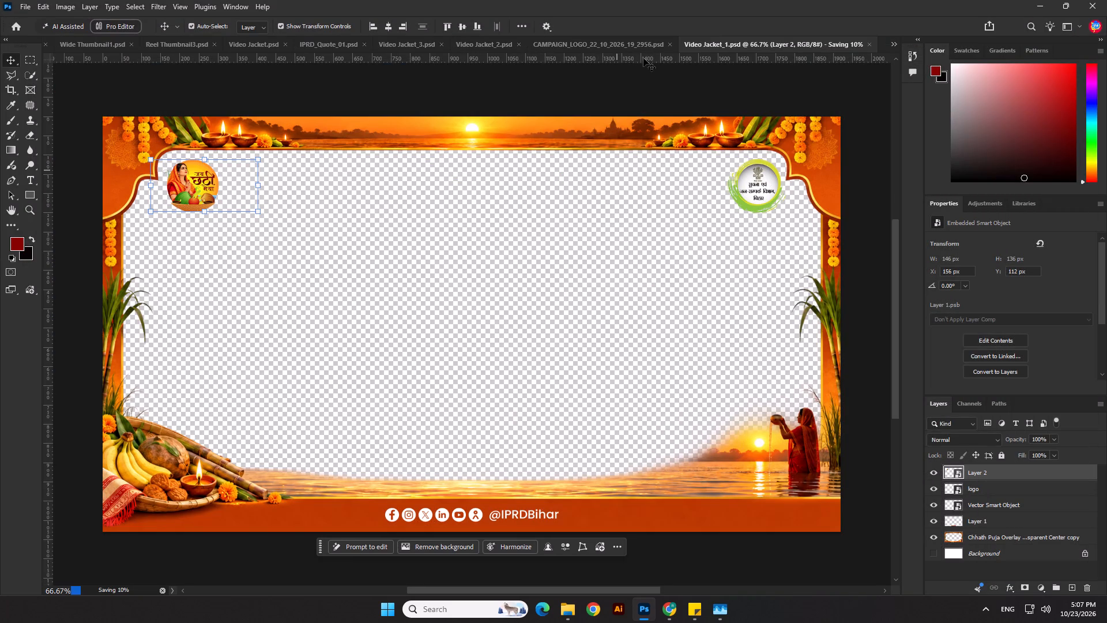
Close the CAMPAIGN_LOGO_22_10_2026_19_2956.psd document without saving its changes.
click(637, 42)
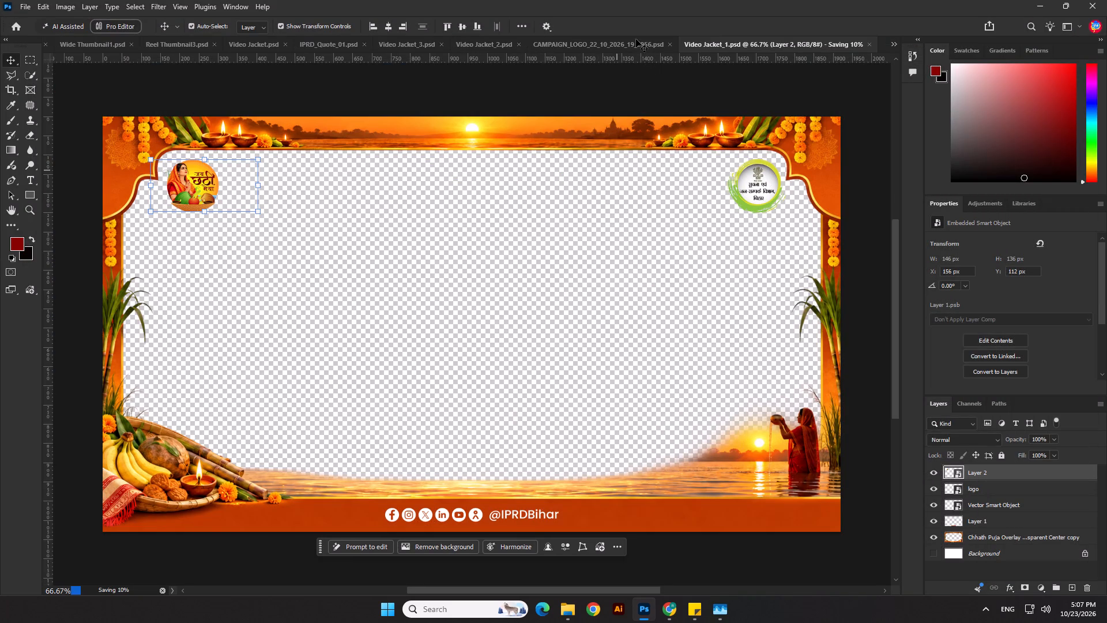
click(636, 44)
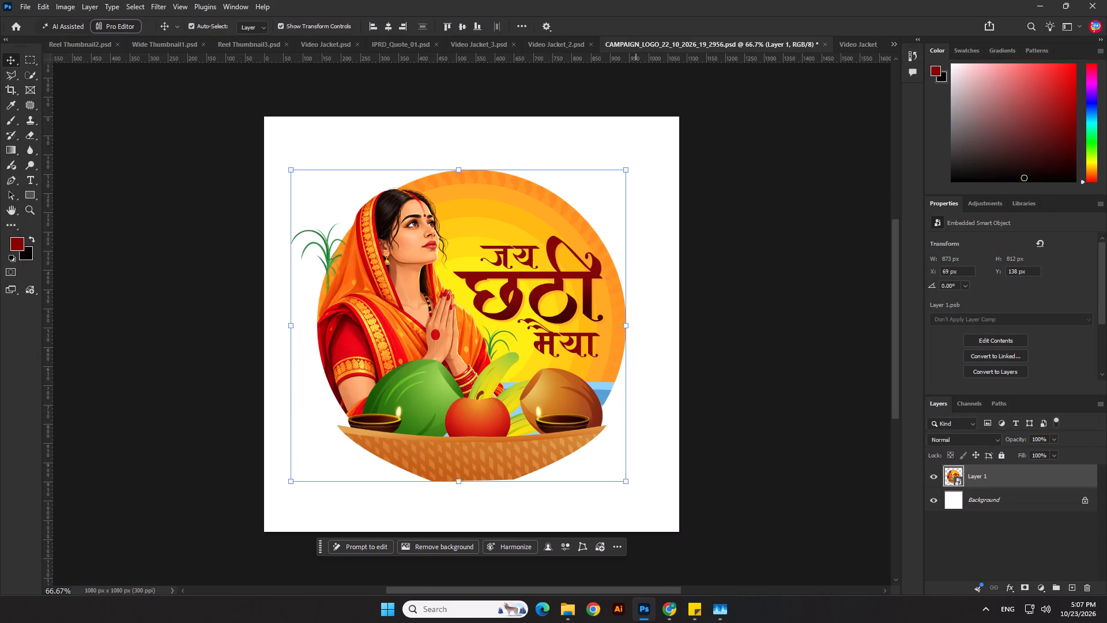
click(822, 45)
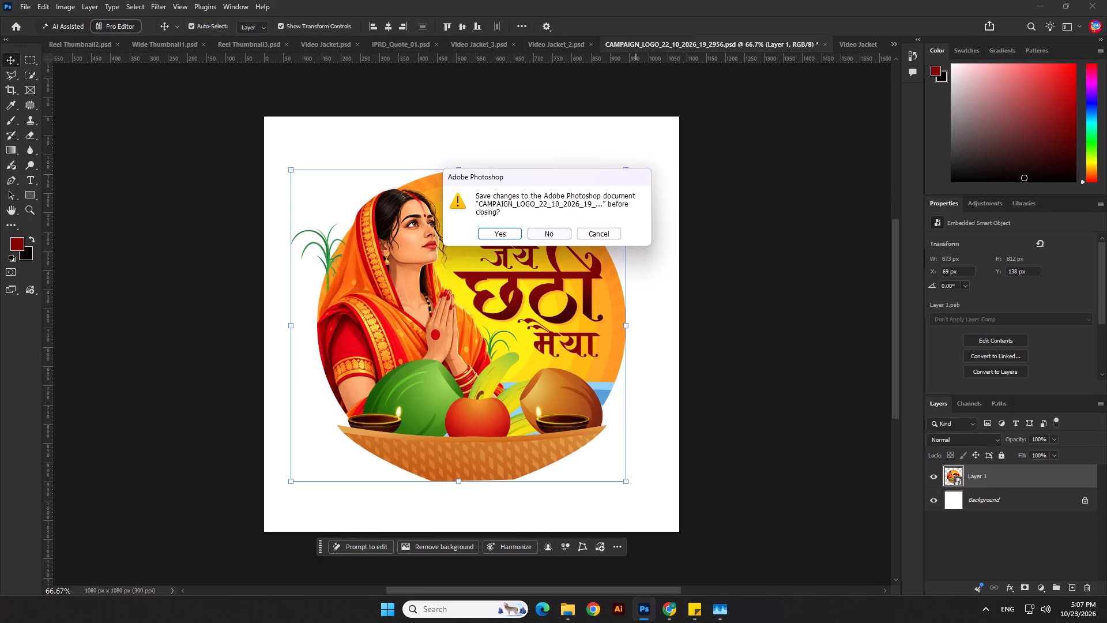
click(556, 238)
click(683, 43)
scroll(530, 249, down, 3)
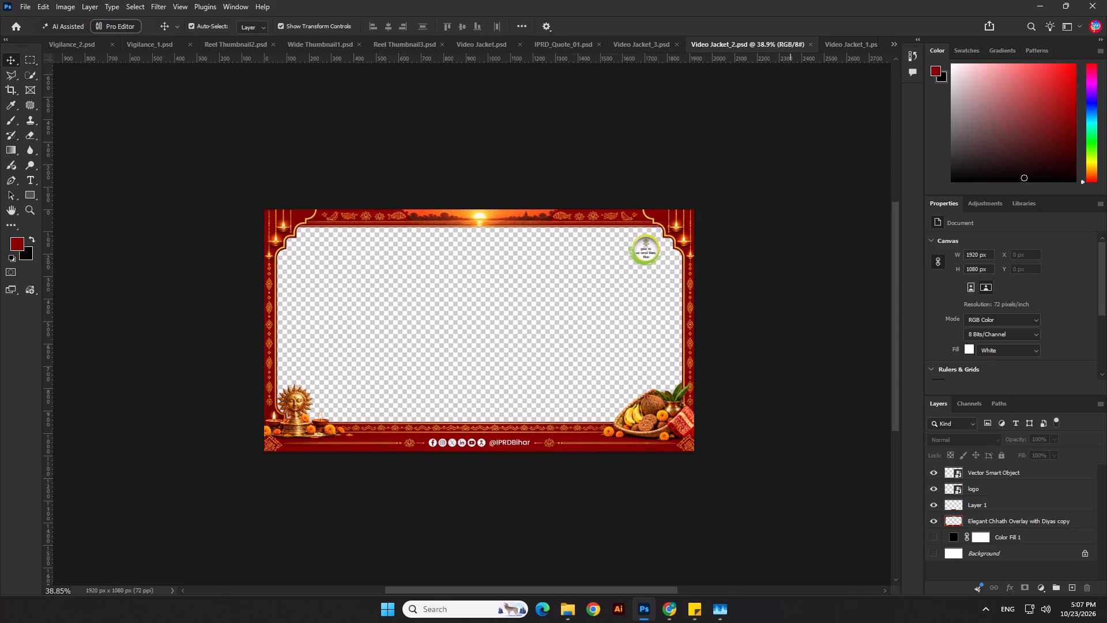
click(811, 43)
click(702, 91)
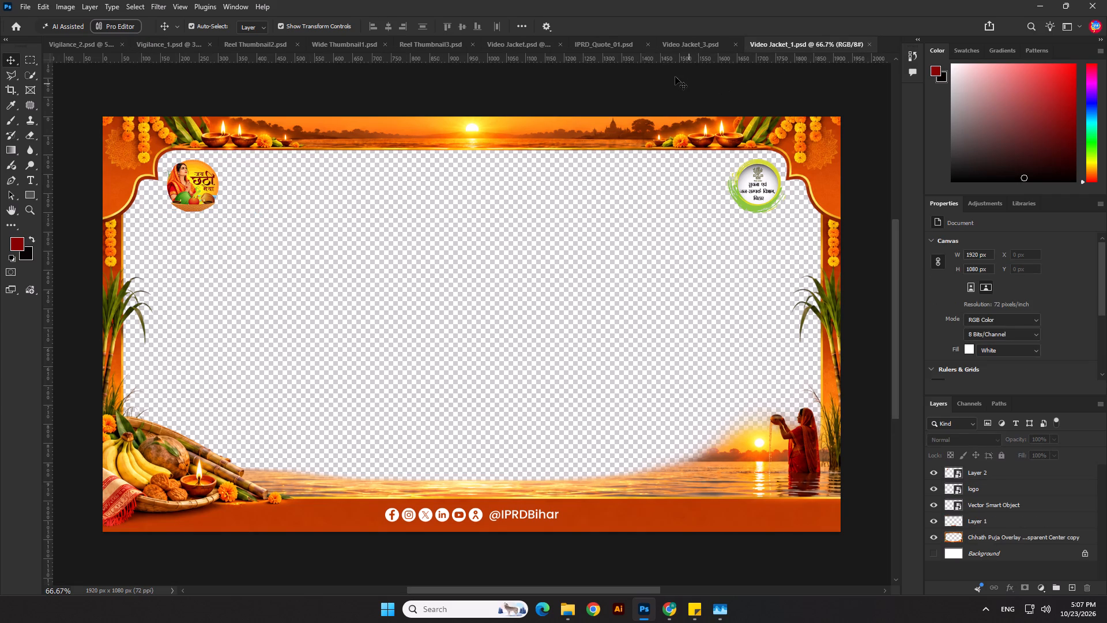
Switch to the orange frame Video Jacket_3.psd, look it over and save it.
click(676, 44)
click(635, 193)
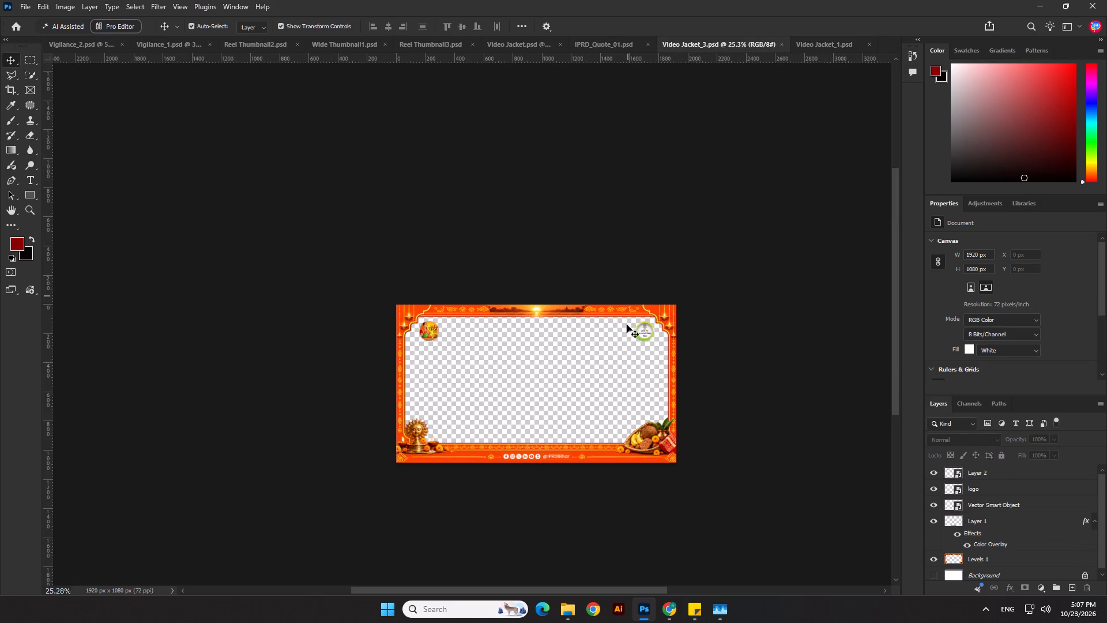
scroll(625, 331, up, 4)
key(ctrl+s)
scroll(496, 538, up, 4)
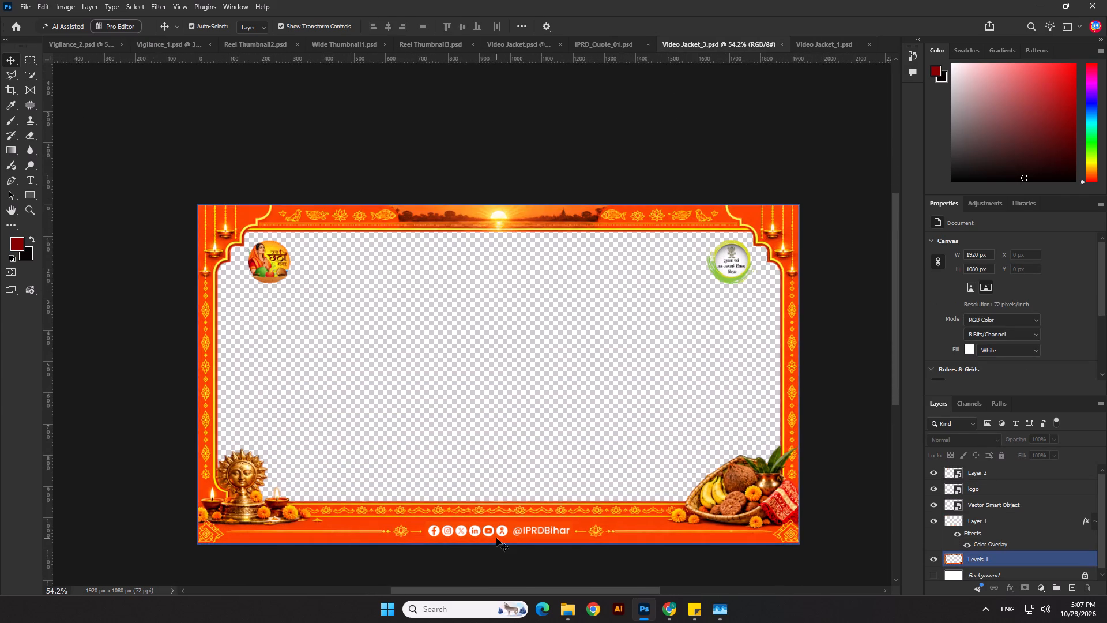
Switch to Video Jacket_1.psd and look over the whole frame.
click(804, 50)
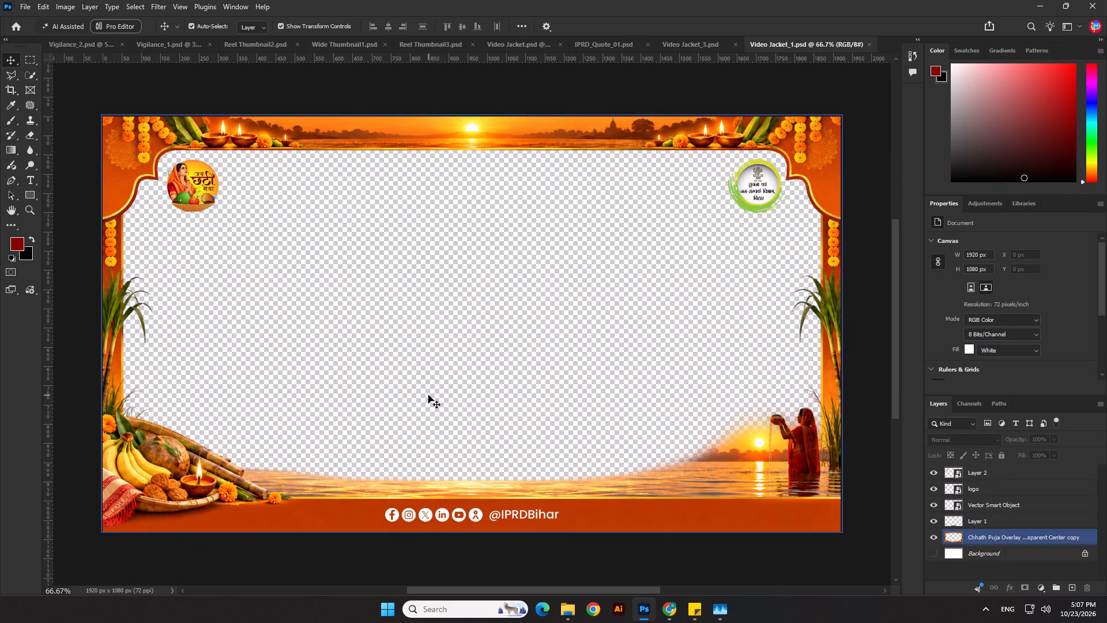
scroll(428, 395, down, 4)
click(436, 168)
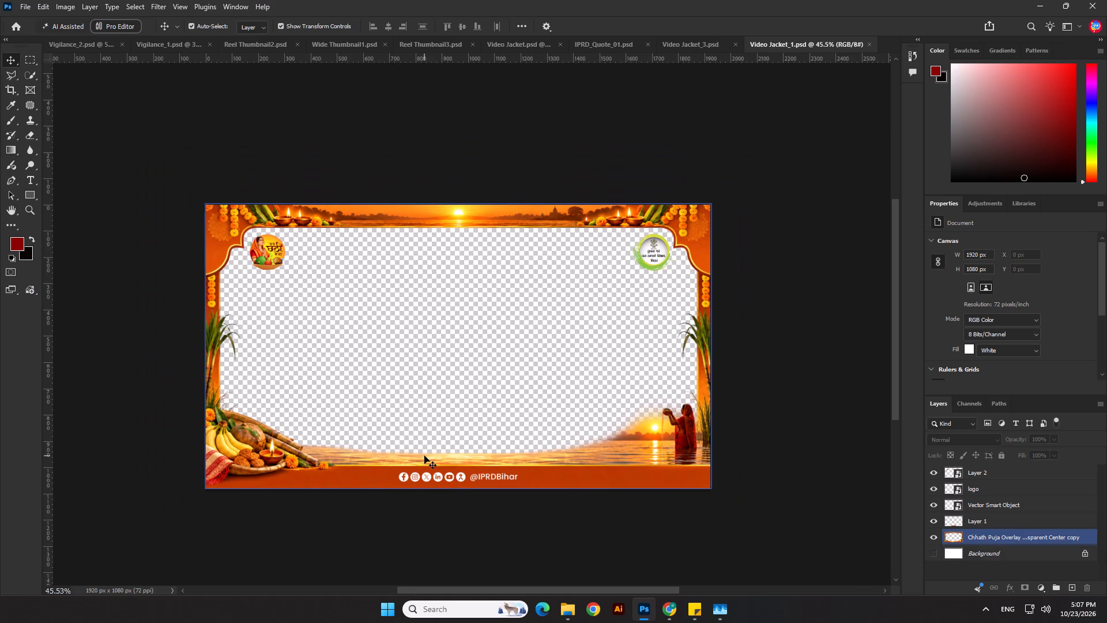
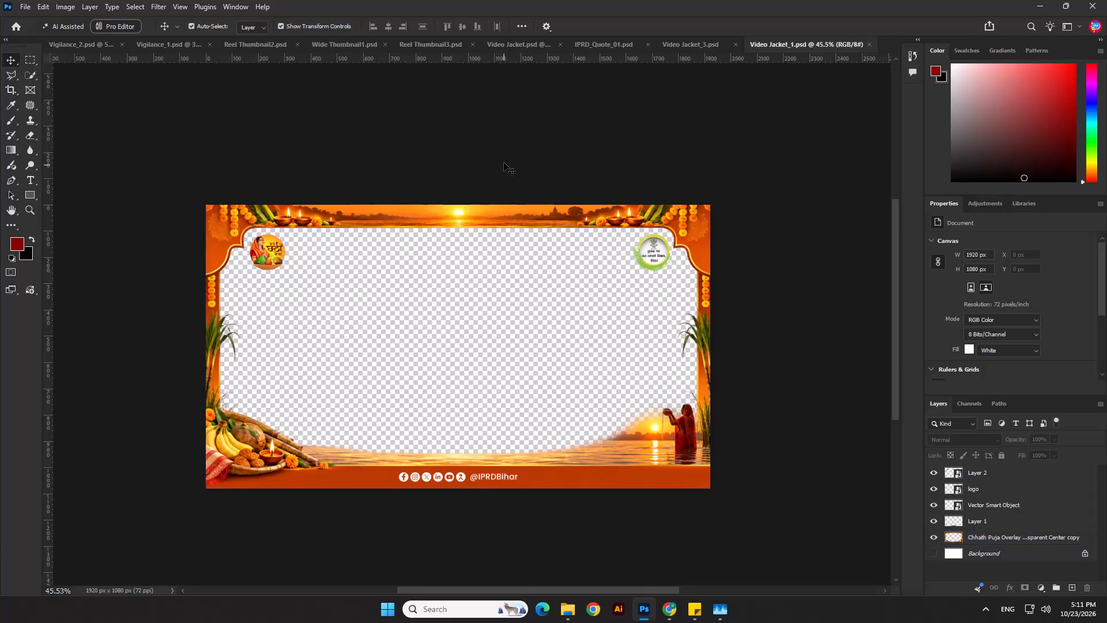
Switch to the orange frame Video Jacket_3.psd and examine its border, logos and festival artwork up close.
click(504, 163)
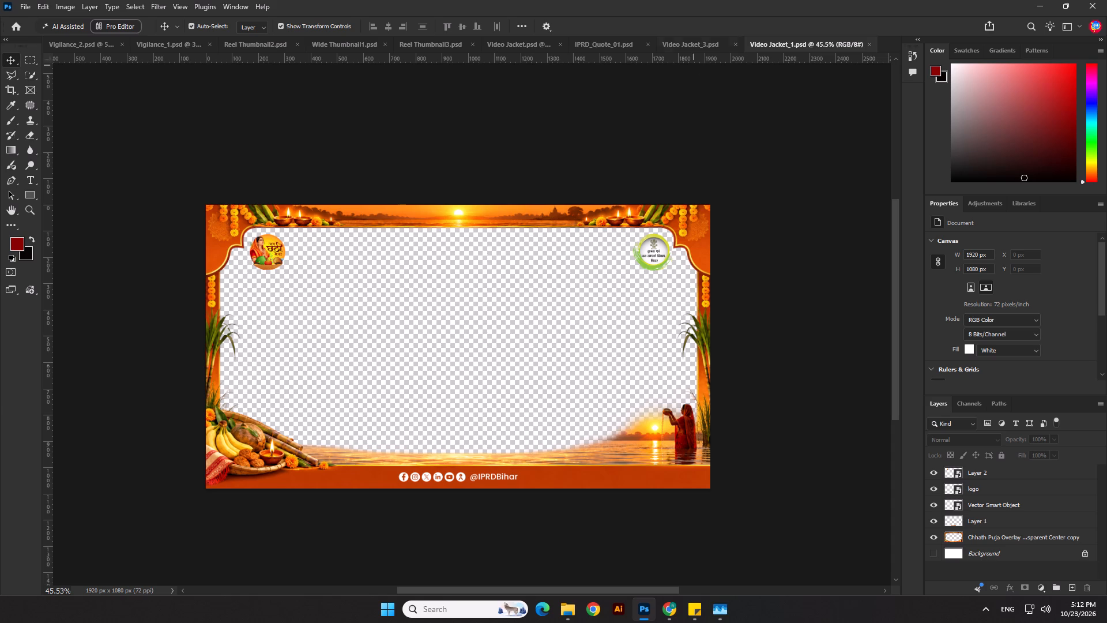
click(691, 42)
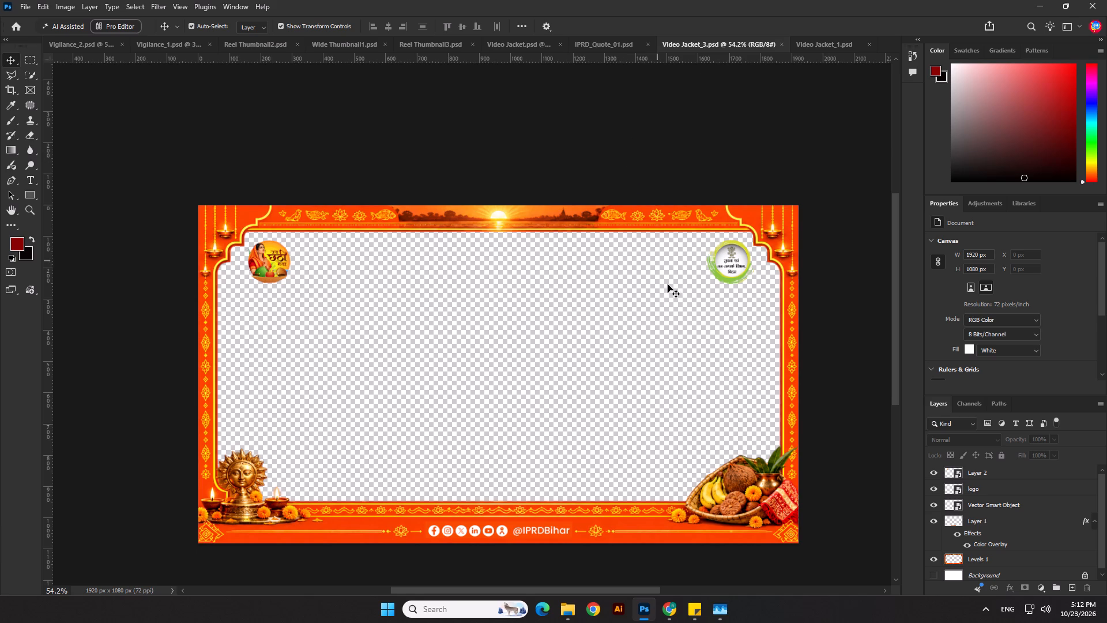
scroll(669, 289, up, 2)
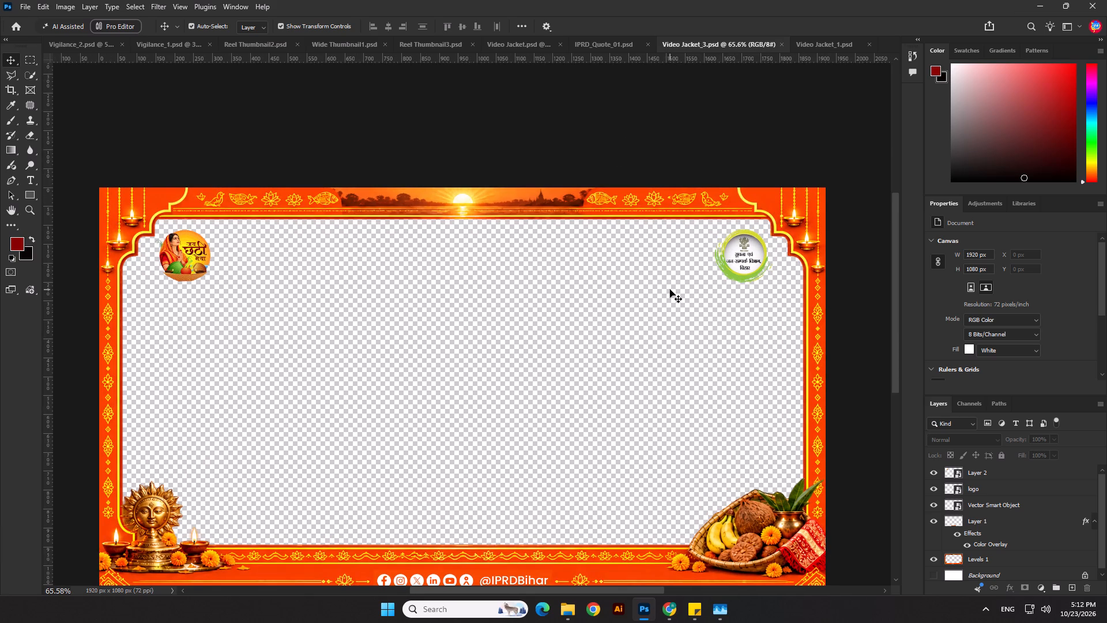
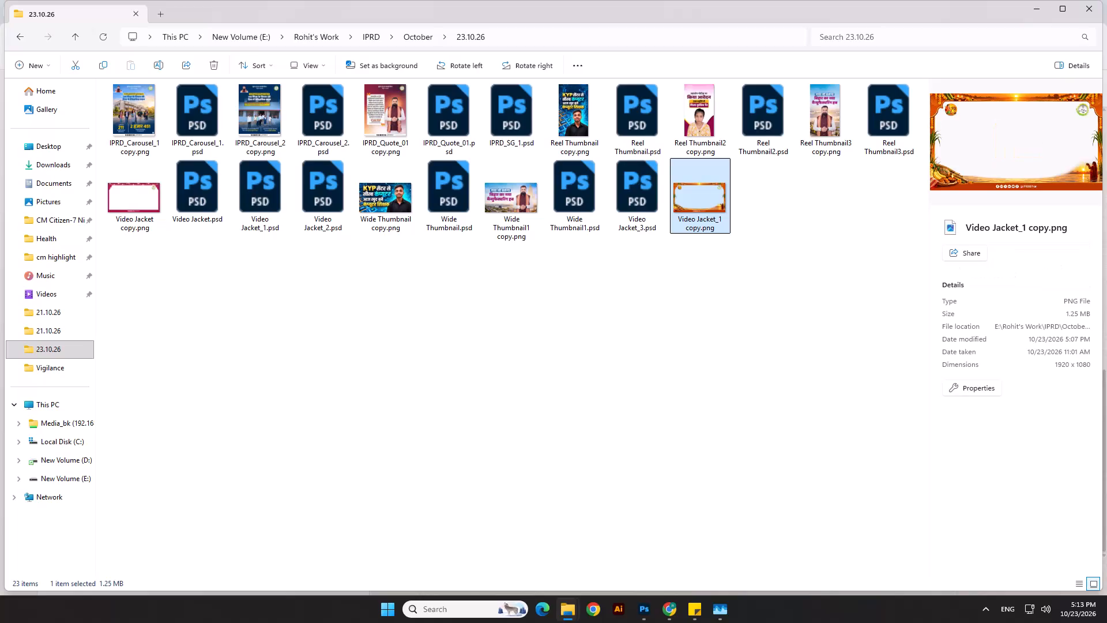
Switch to Photoshop and save a copy of Video Jacket_3.psd as a PNG in the 23.10.26 folder, using the large file size option.
click(584, 363)
key(alt+Tab)
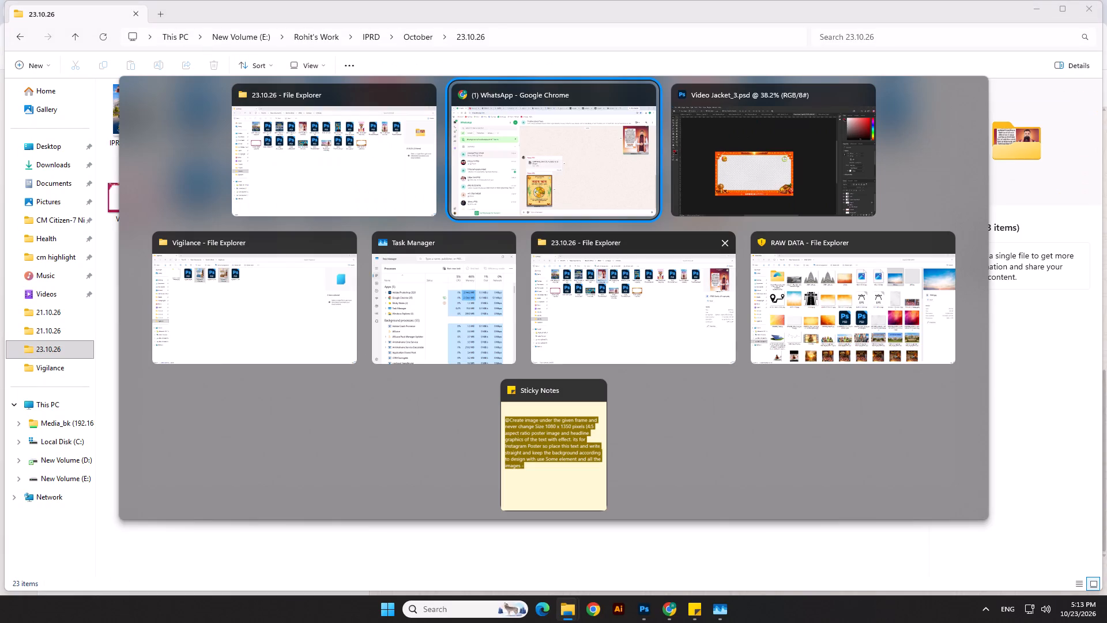
alt+click(715, 168)
click(234, 117)
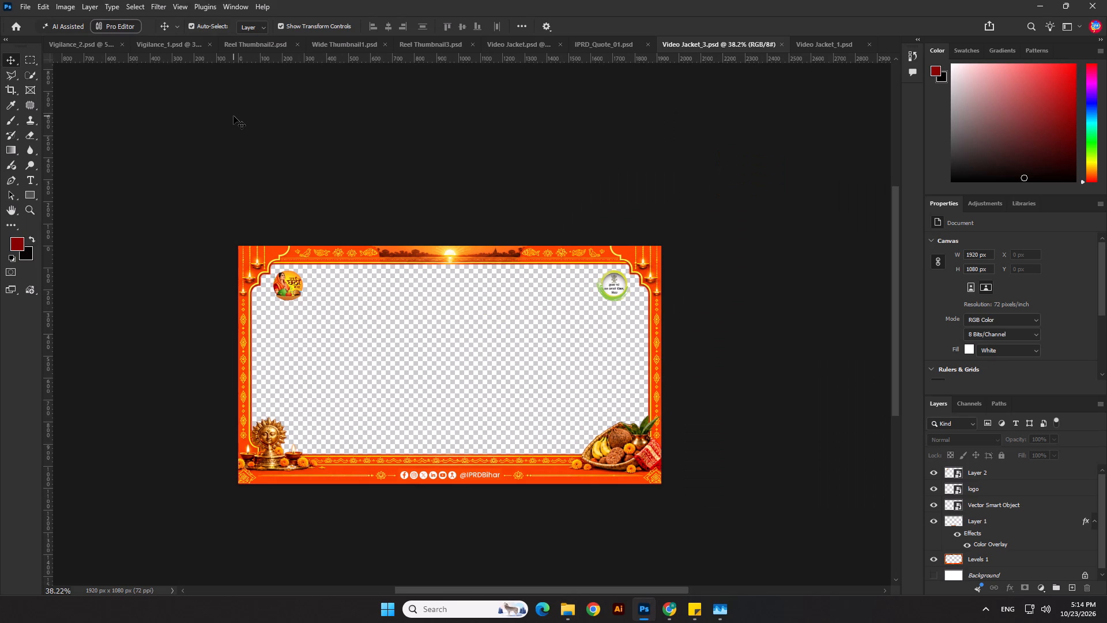
click(35, 11)
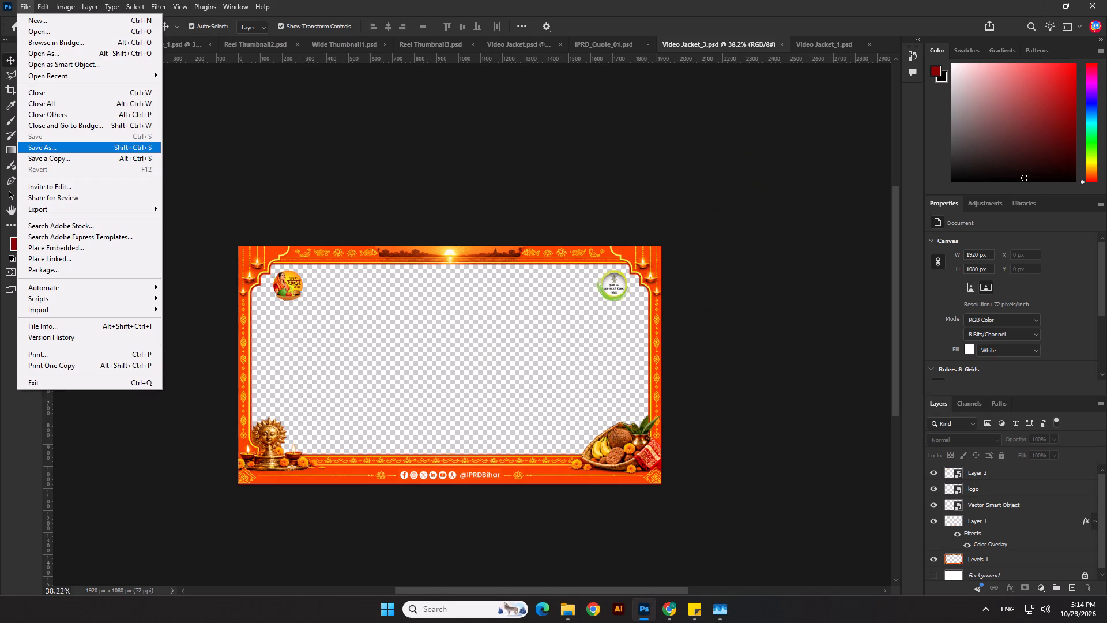
click(44, 156)
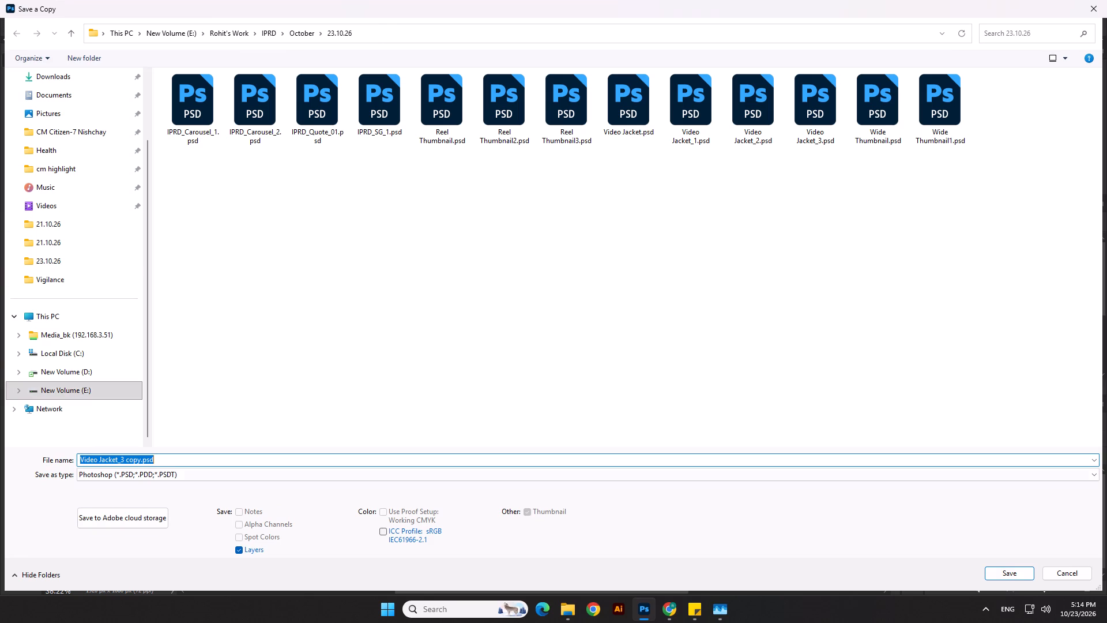
click(129, 471)
click(126, 401)
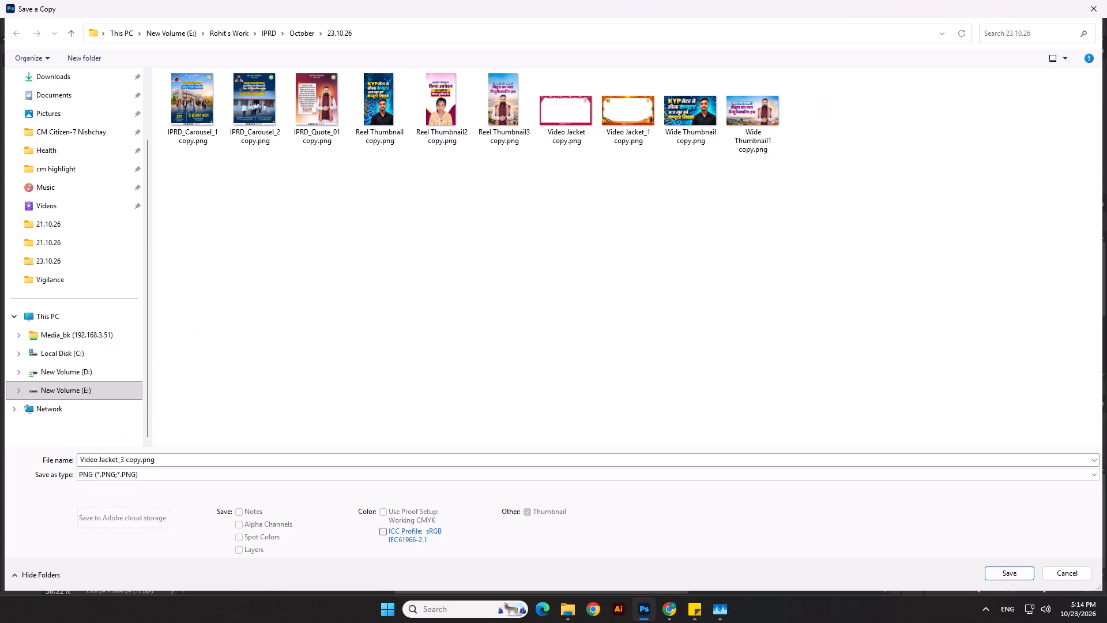
click(1000, 578)
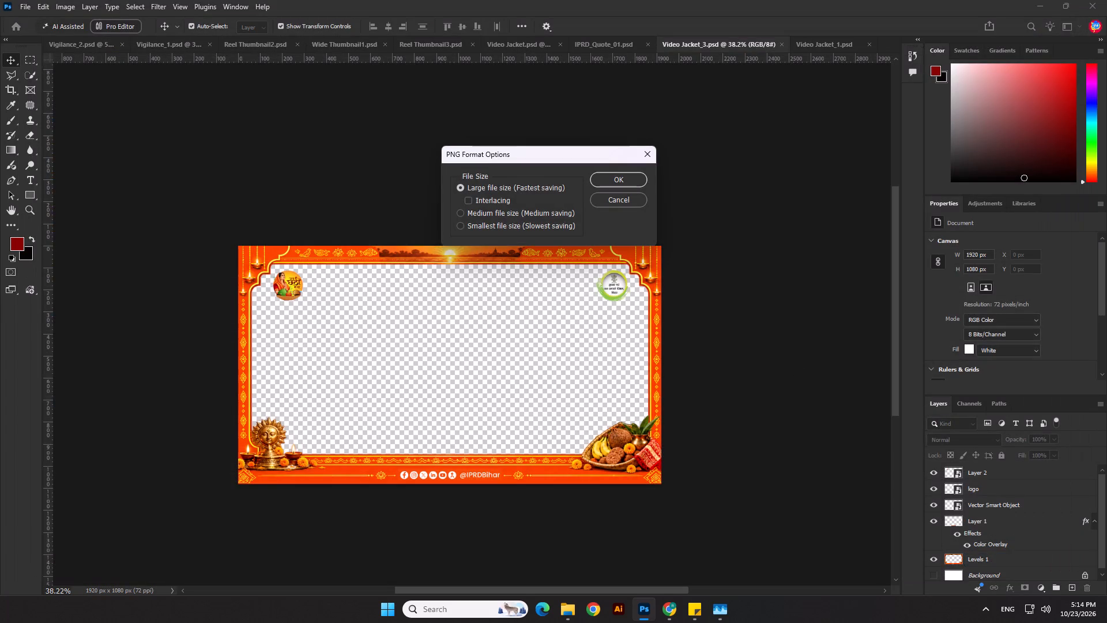
click(616, 183)
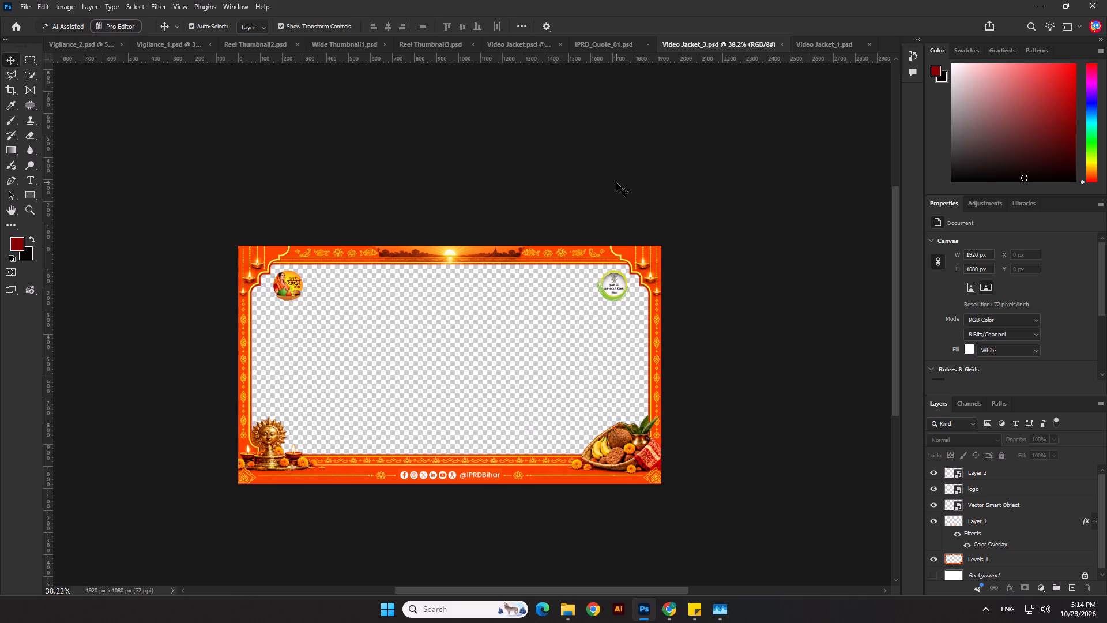
scroll(464, 463, up, 5)
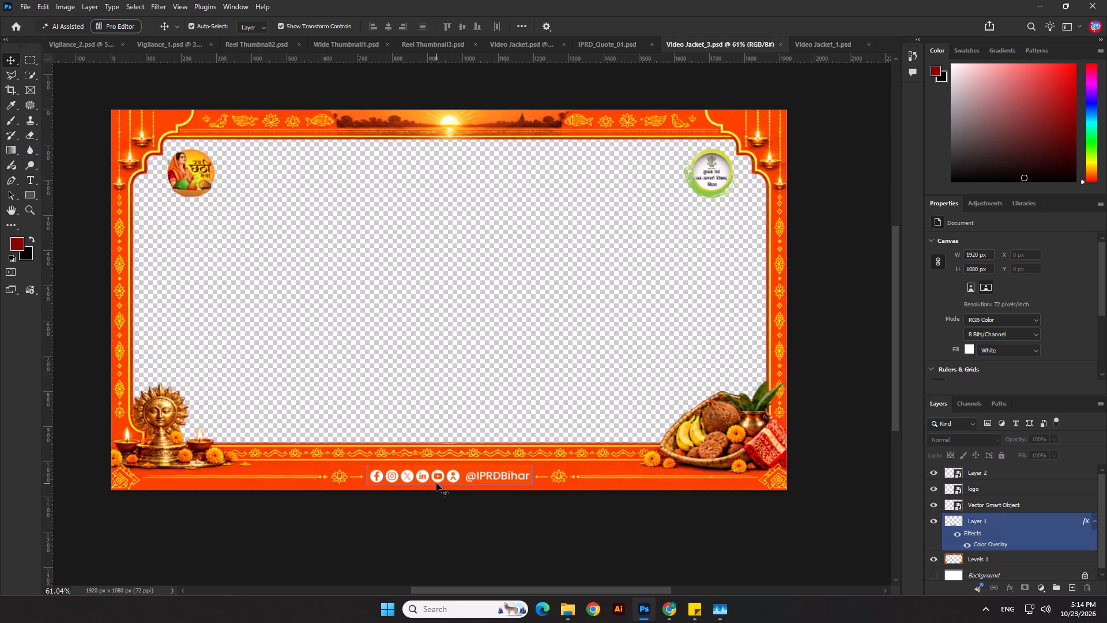
click(436, 479)
click(381, 27)
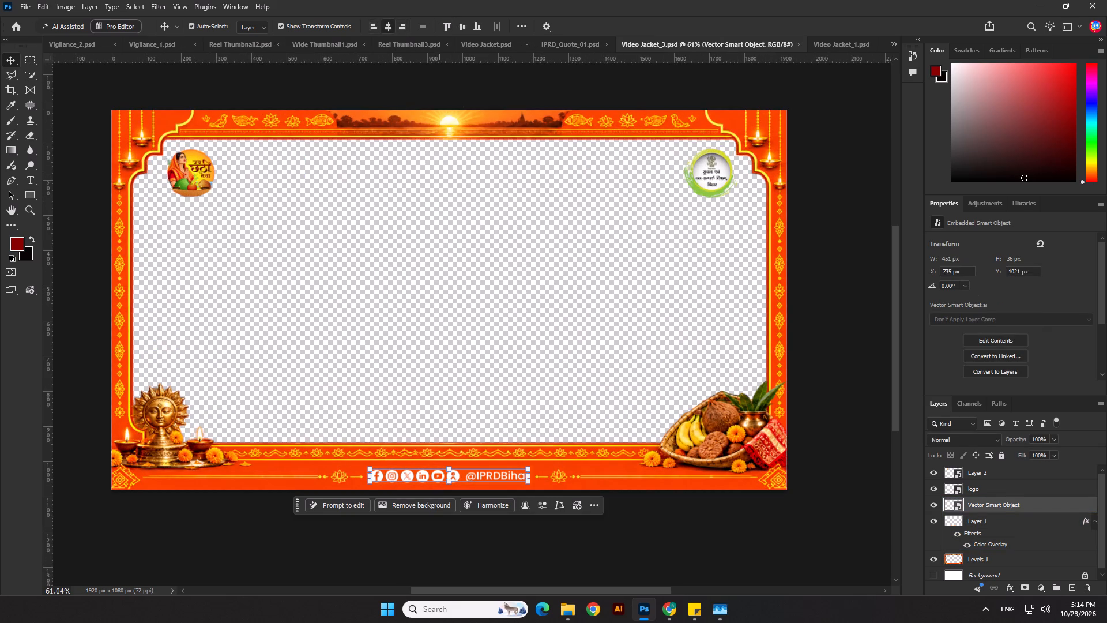
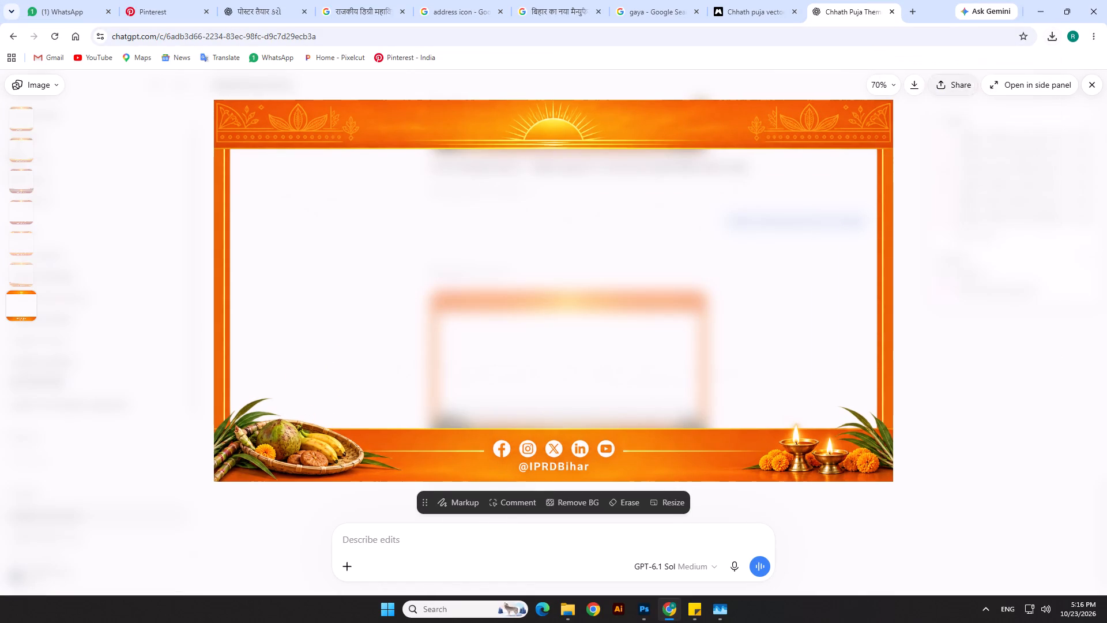
Download the saffron-gold Chhath Puja frame generated in ChatGPT and return to the conversation.
click(915, 88)
key(alt+Tab)
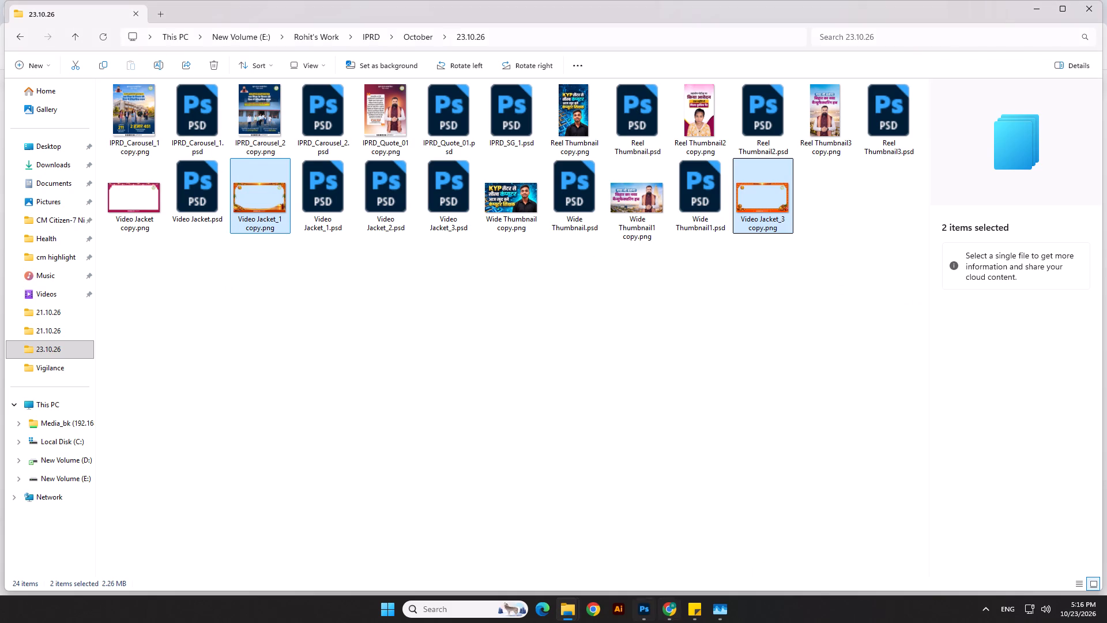
click(673, 609)
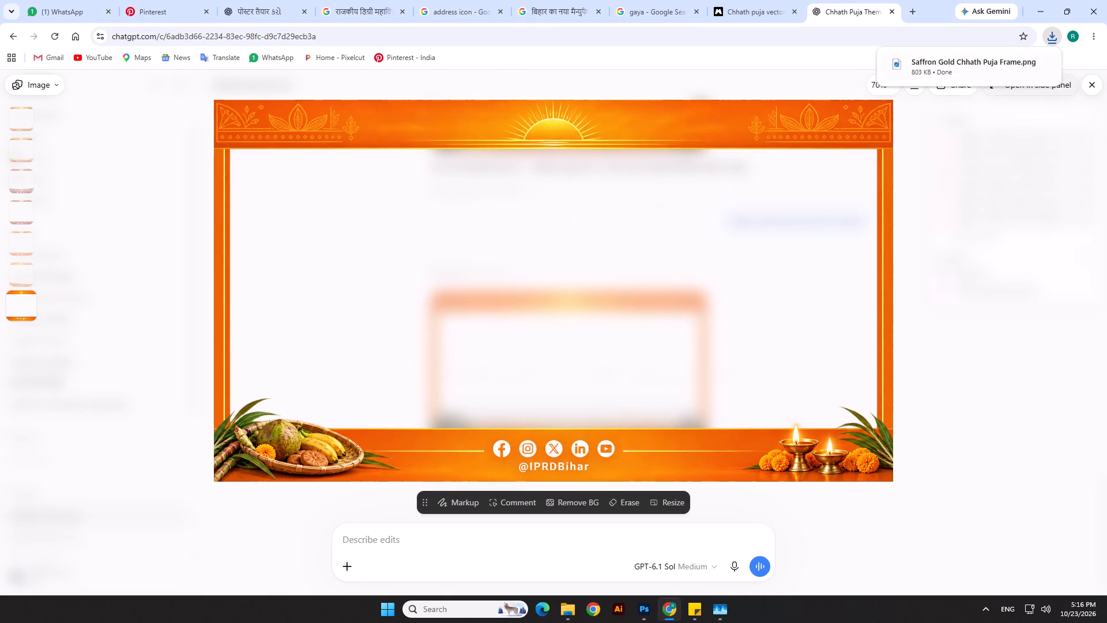
click(1093, 91)
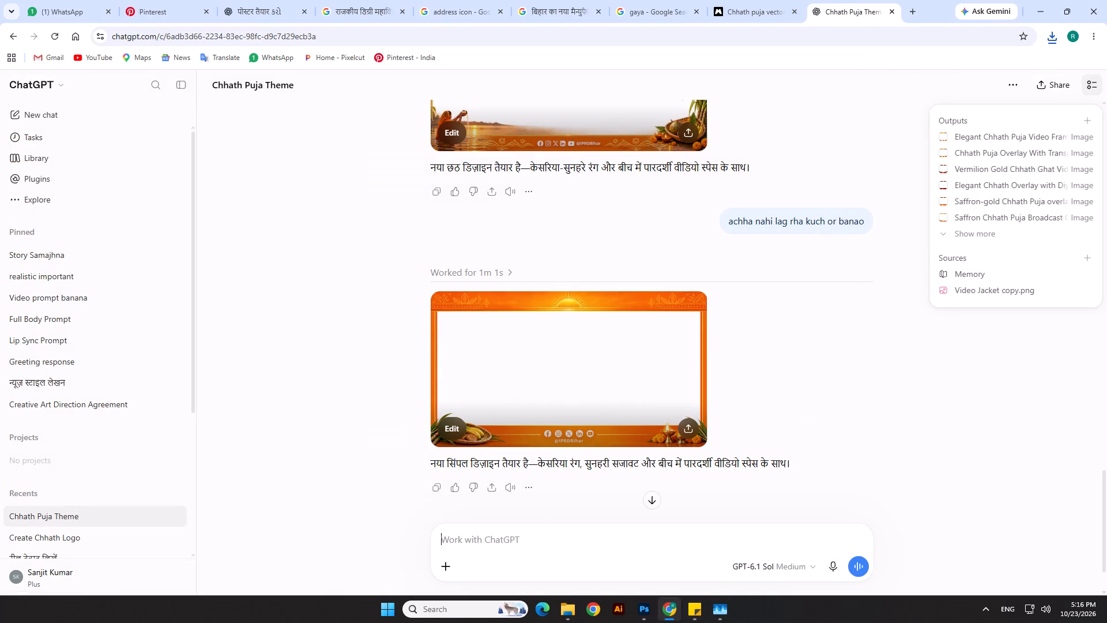
Switch to Photoshop, then save and close the Video Jacket.psd and IPRD_Quote_01.psd documents.
click(650, 609)
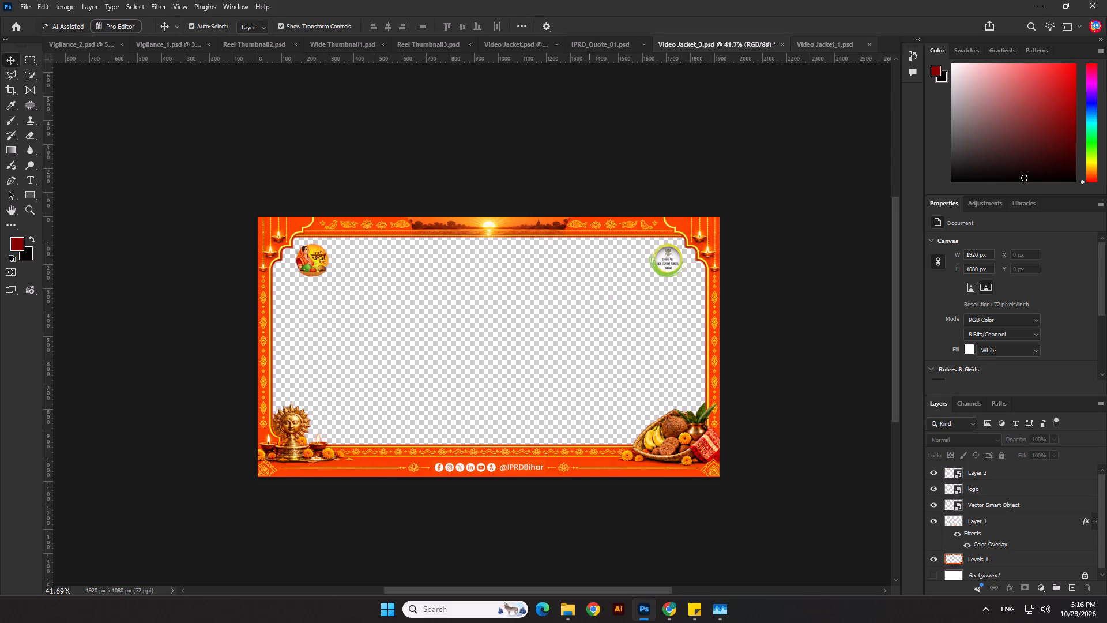
click(514, 45)
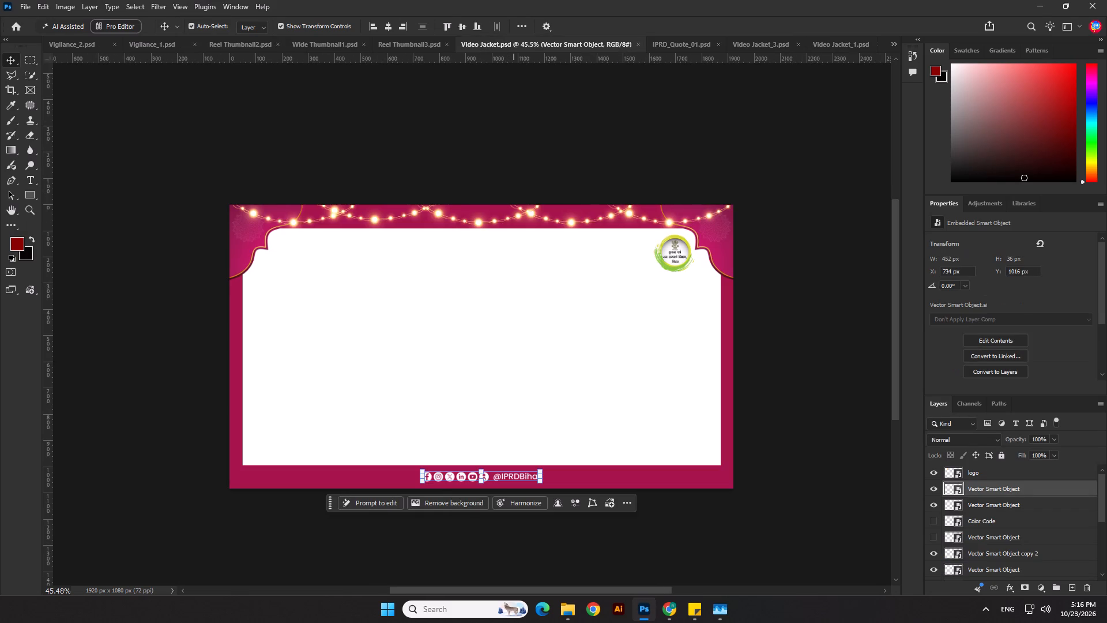
key(ctrl+s)
click(637, 44)
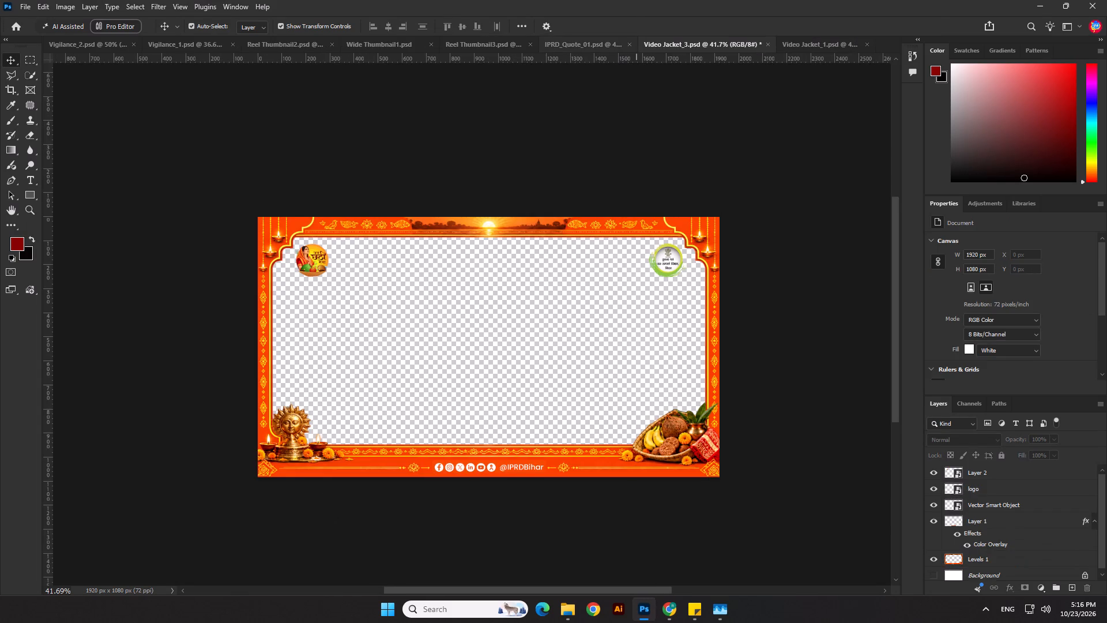
click(590, 49)
key(ctrl+s)
click(668, 42)
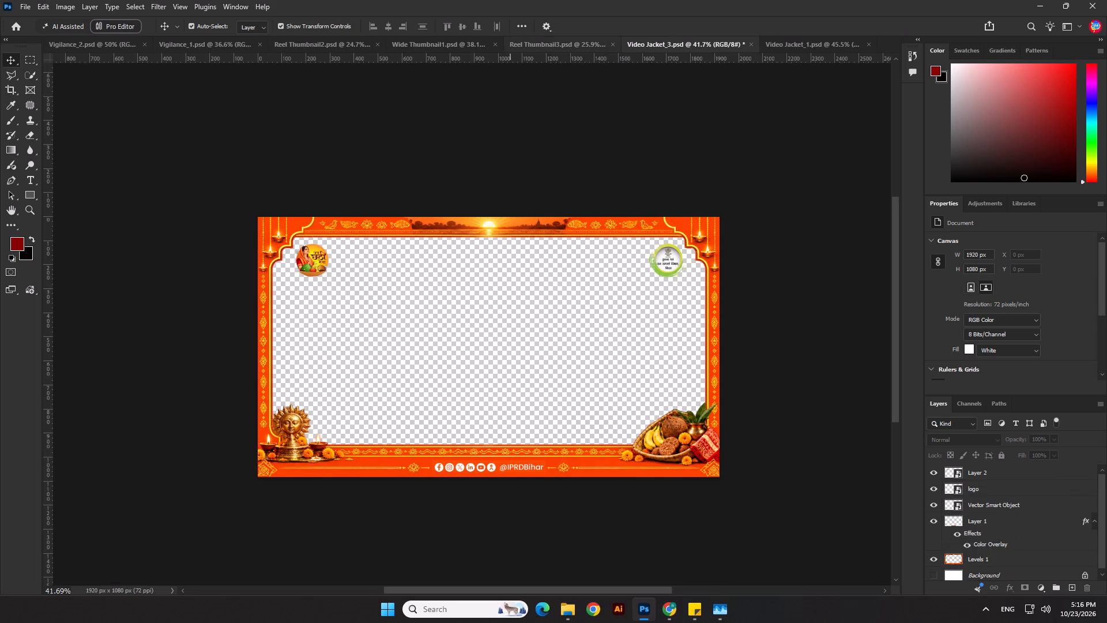
Close Reel Thumbnail3.psd, and save and close Wide Thumbnail1.psd.
click(523, 42)
click(632, 44)
click(495, 48)
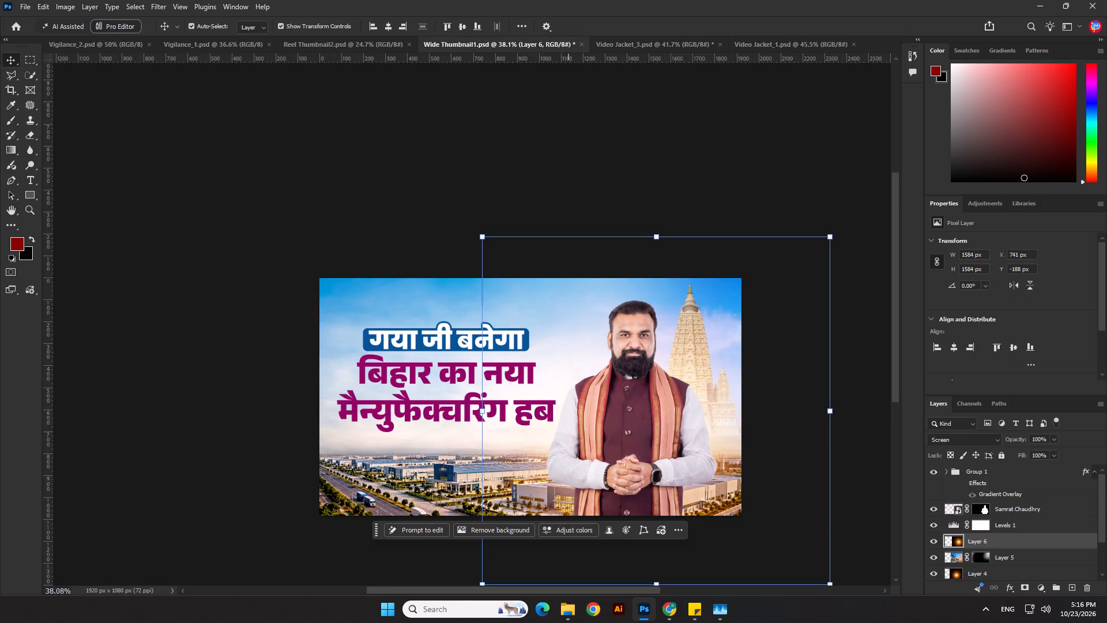
click(583, 42)
click(589, 222)
key(ctrl+s)
click(579, 47)
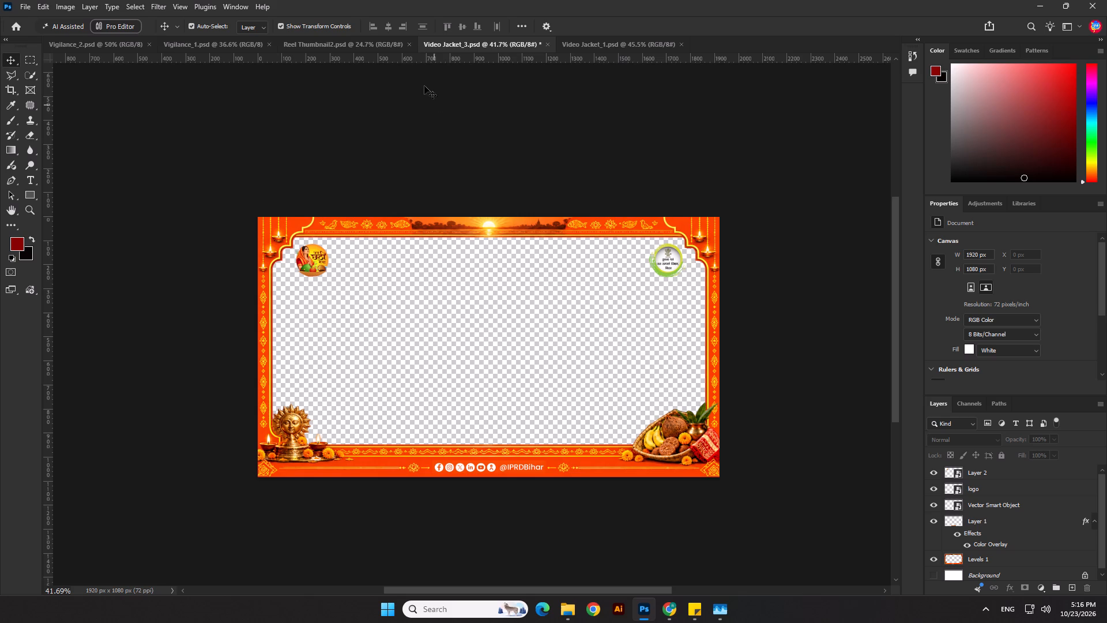
Close the Reel Thumbnail2.psd, Vigilance_1.psd and Vigilance_2.psd documents, keeping only Video Jacket_3.psd and Video Jacket_1.psd open.
click(368, 46)
click(410, 44)
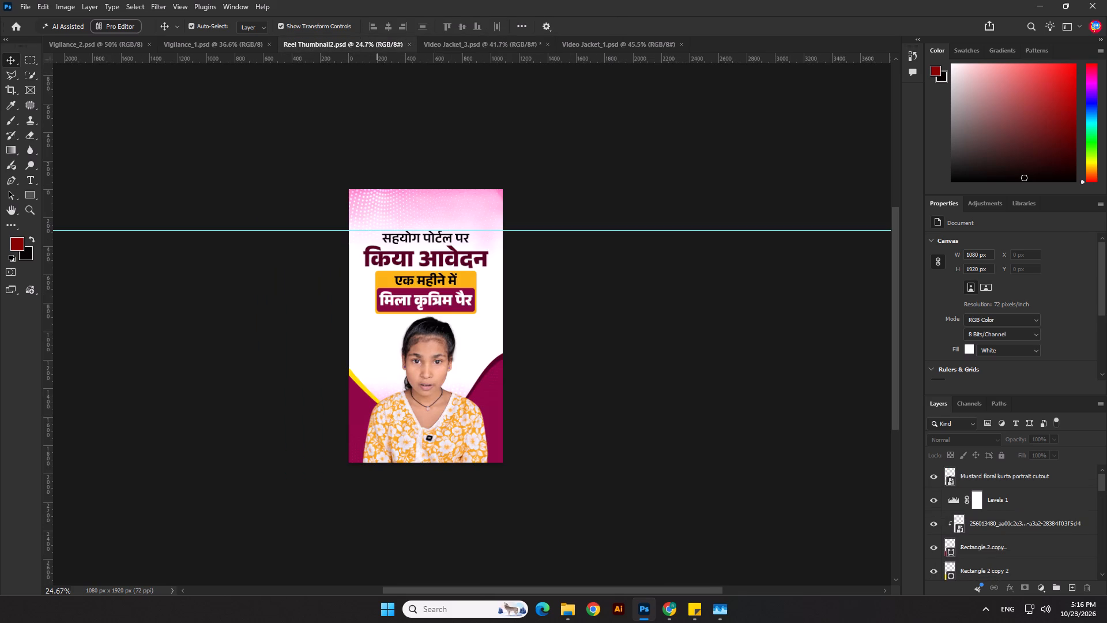
click(408, 46)
click(239, 43)
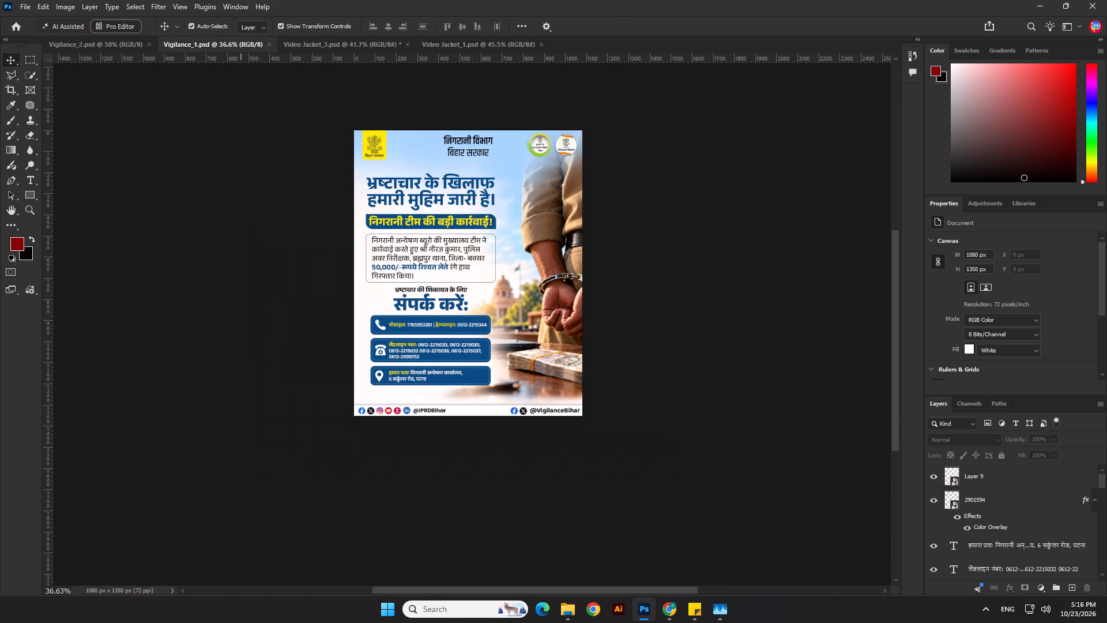
click(268, 46)
click(112, 42)
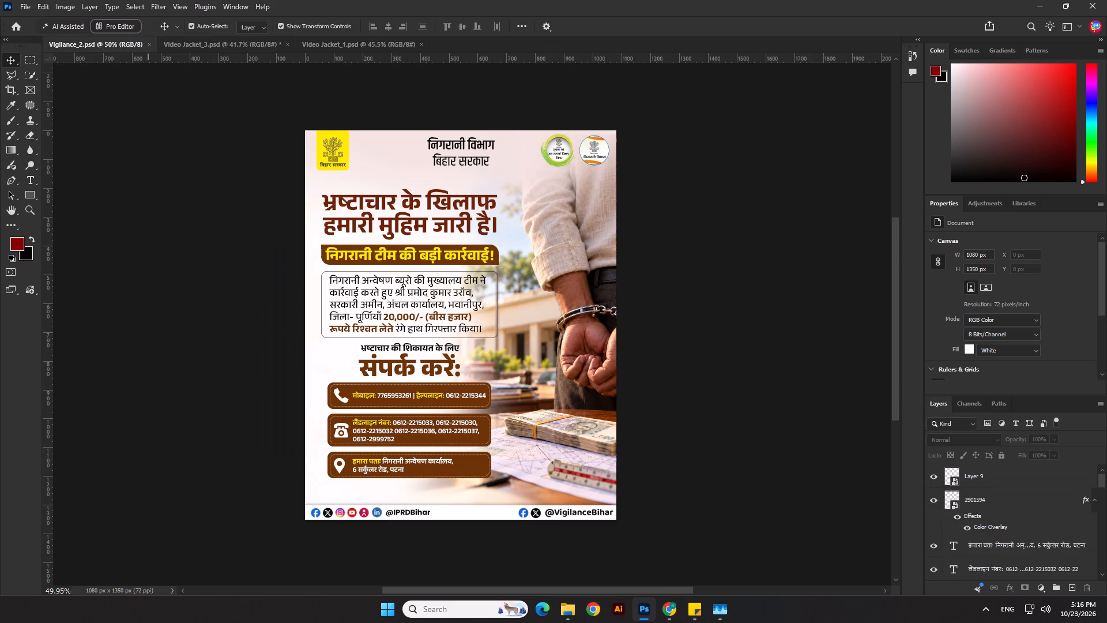
click(147, 45)
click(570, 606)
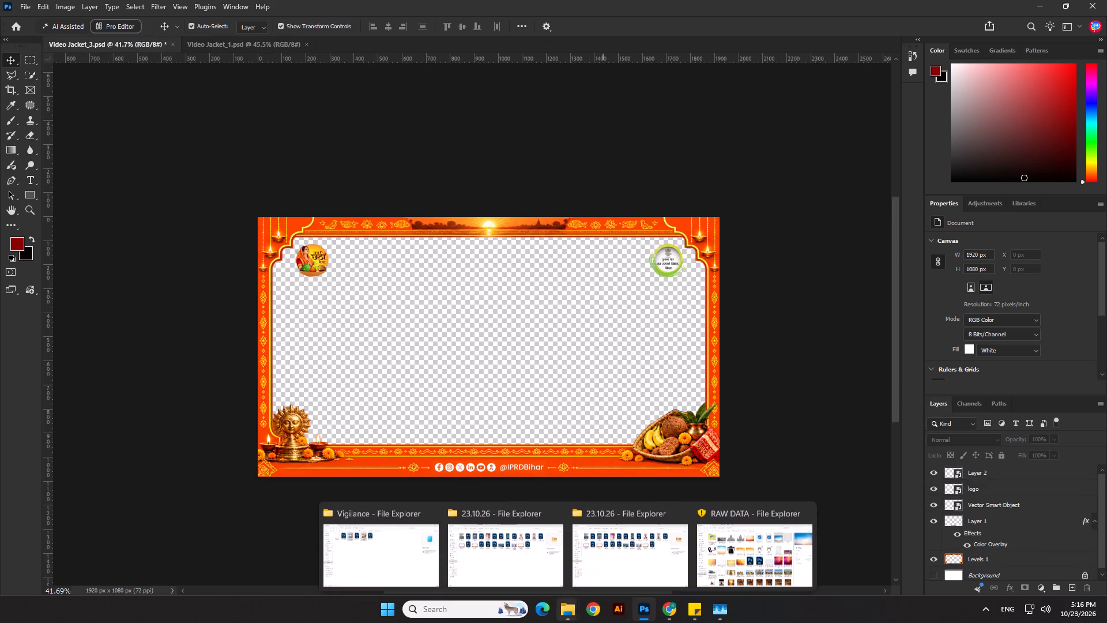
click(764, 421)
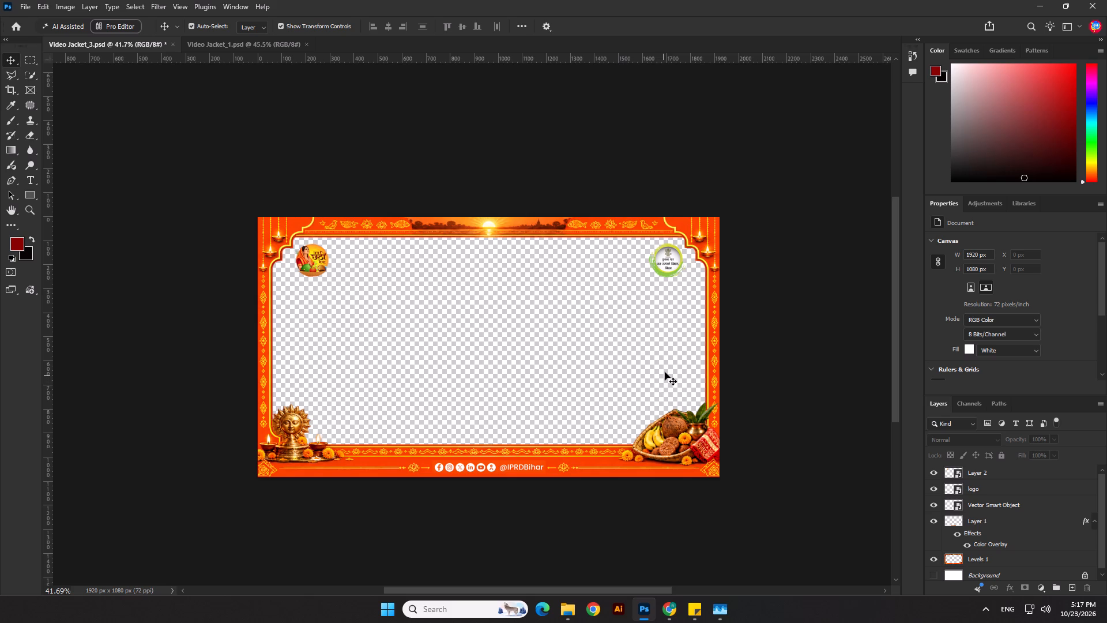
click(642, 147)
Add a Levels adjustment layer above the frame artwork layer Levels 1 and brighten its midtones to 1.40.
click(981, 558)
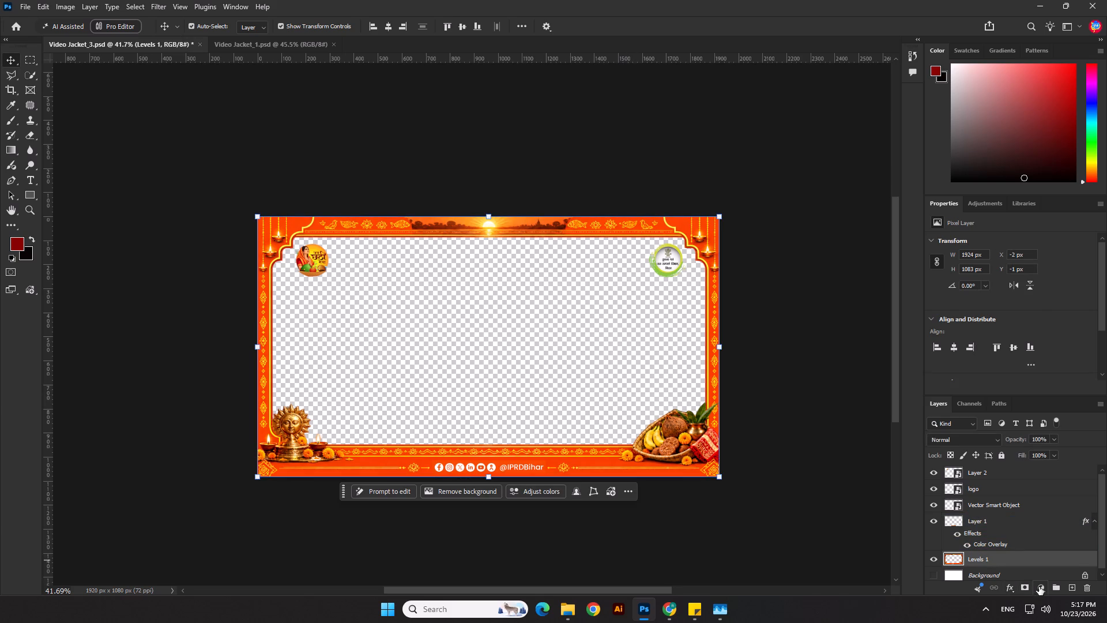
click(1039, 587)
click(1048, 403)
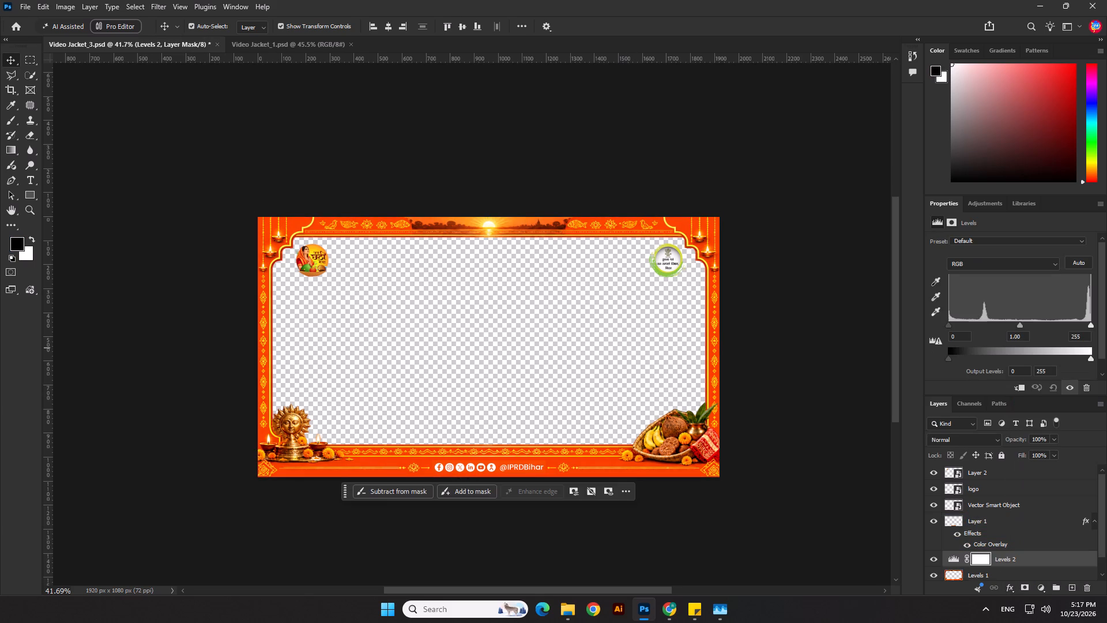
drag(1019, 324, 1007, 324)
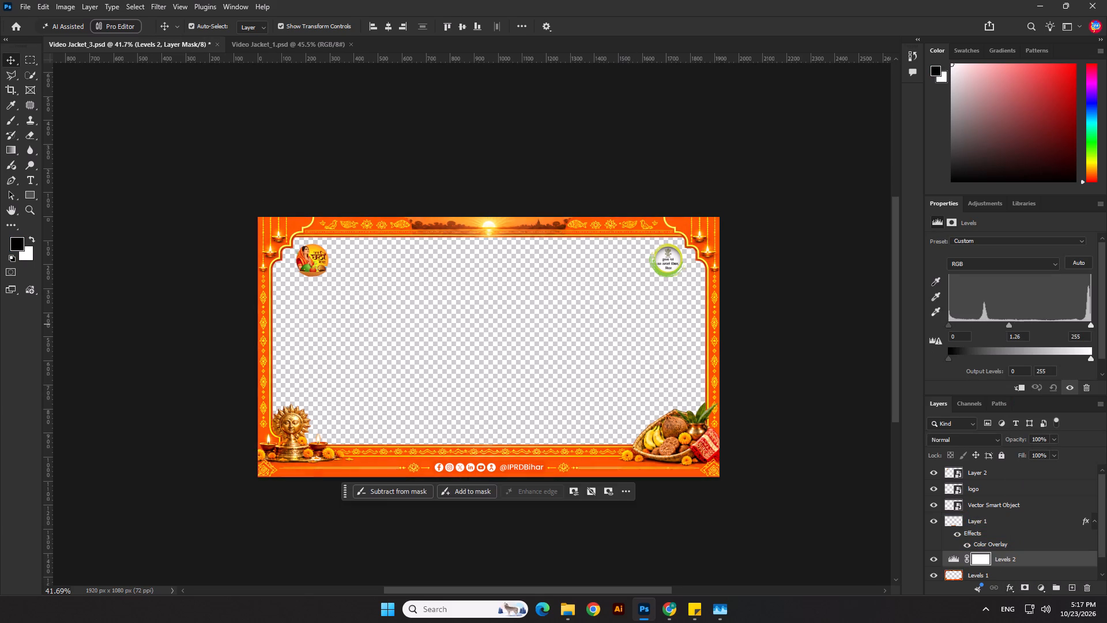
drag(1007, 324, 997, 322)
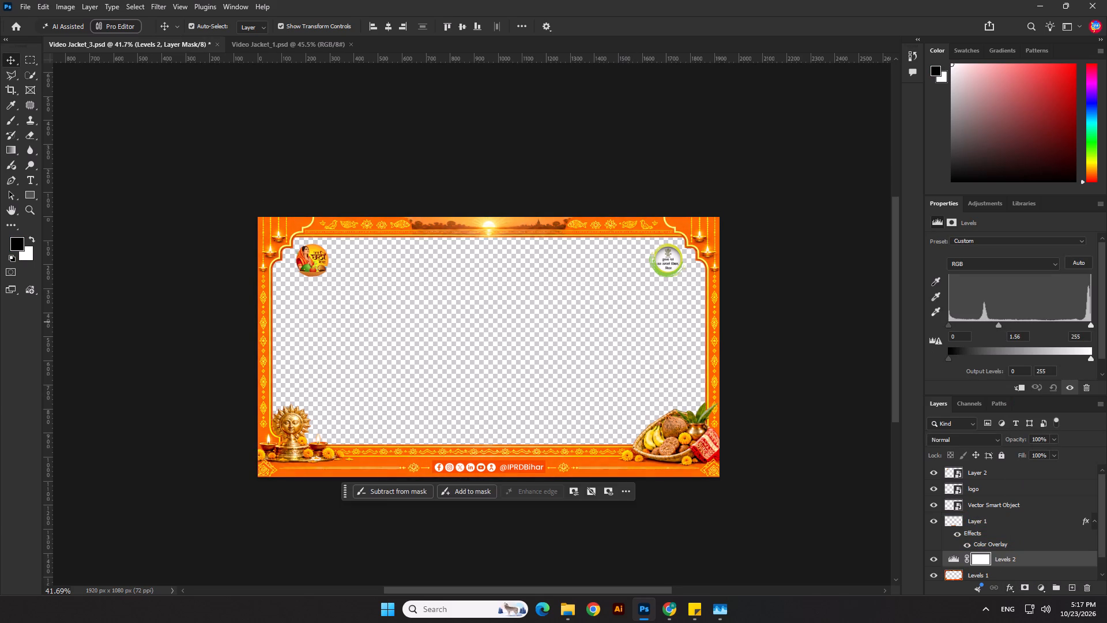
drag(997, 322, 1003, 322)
Move Layer 1, holding the social icons and handle, directly above the Levels 1 frame layer and merge it down.
scroll(986, 524, down, 1)
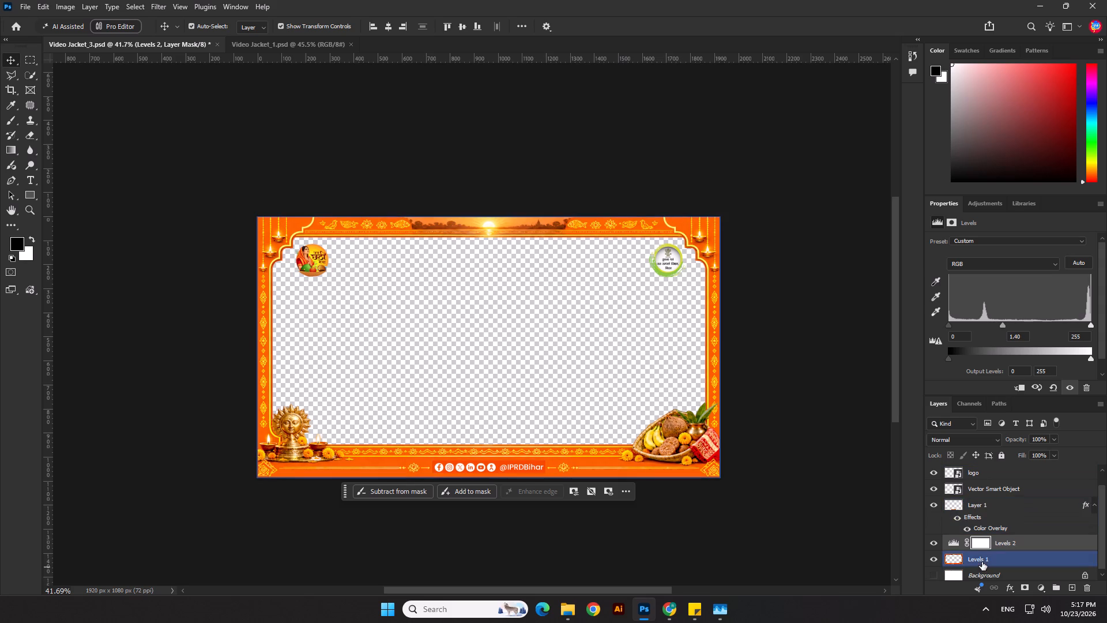
click(982, 562)
drag(987, 500, 980, 558)
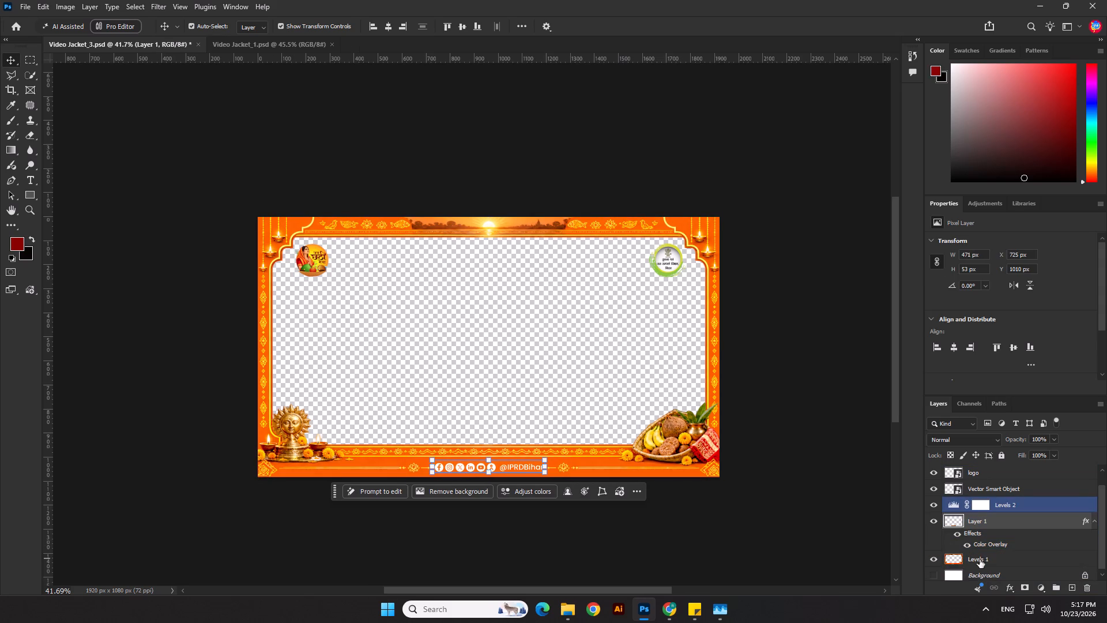
key(ctrl+e)
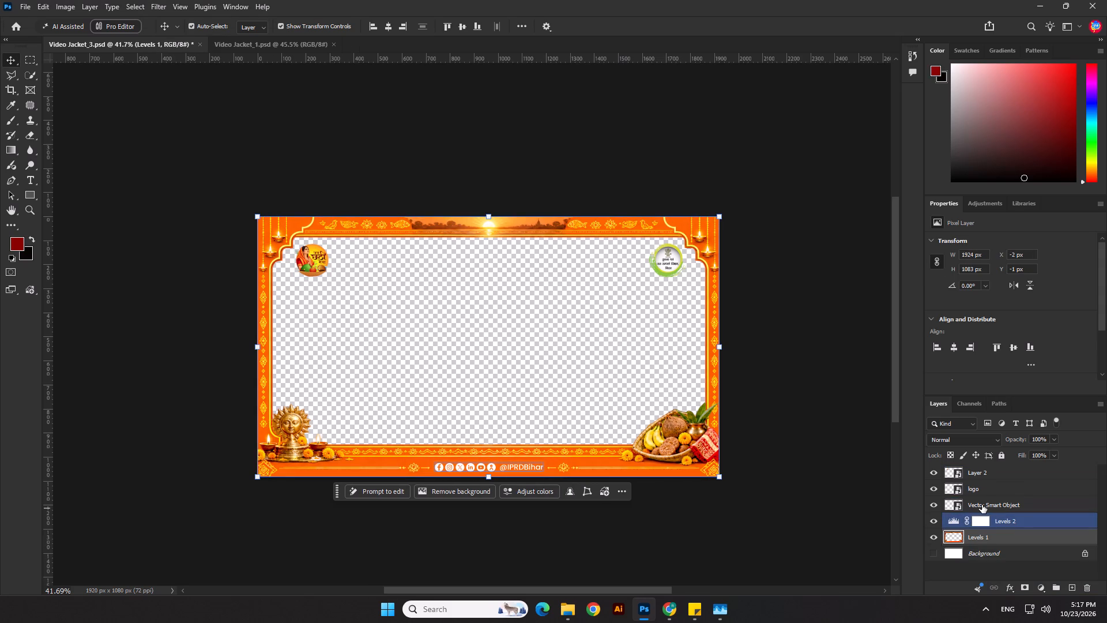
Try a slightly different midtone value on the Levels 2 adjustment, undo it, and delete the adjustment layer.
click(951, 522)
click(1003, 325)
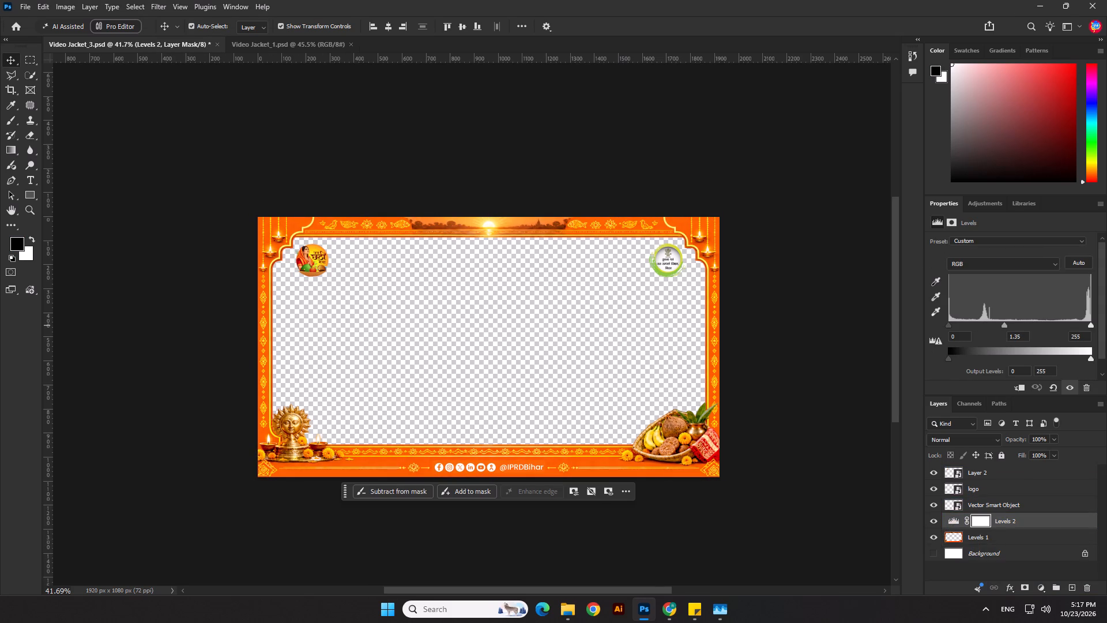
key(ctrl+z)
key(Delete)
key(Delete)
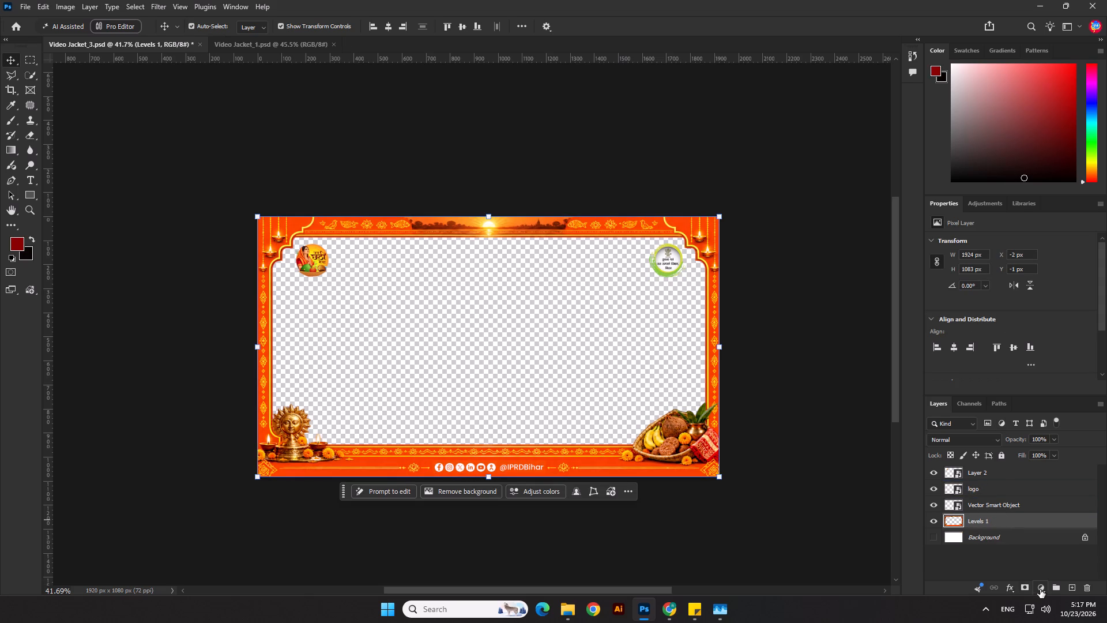
Add a Levels adjustment layer above the merged frame layer and set its midtones to about 1.34.
click(1042, 589)
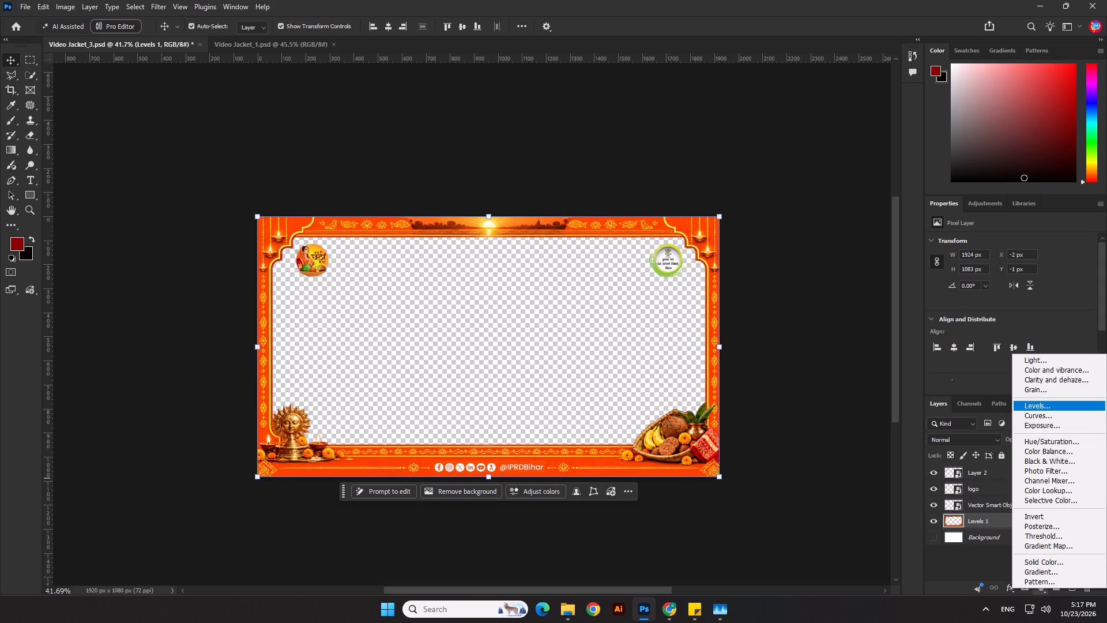
click(1038, 409)
drag(1019, 323, 1005, 324)
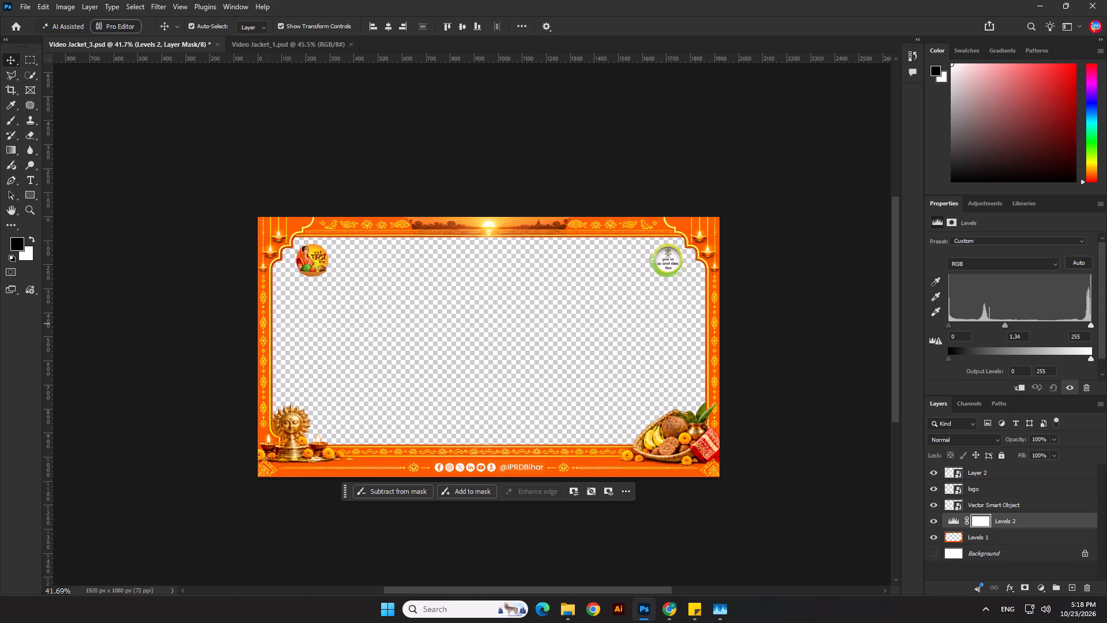
drag(1005, 324, 1005, 325)
click(842, 366)
Save Video Jacket_3.psd and save a PNG copy in the 23.10.26 folder, replacing the existing Video Jacket_3 copy.png.
key(ctrl+s)
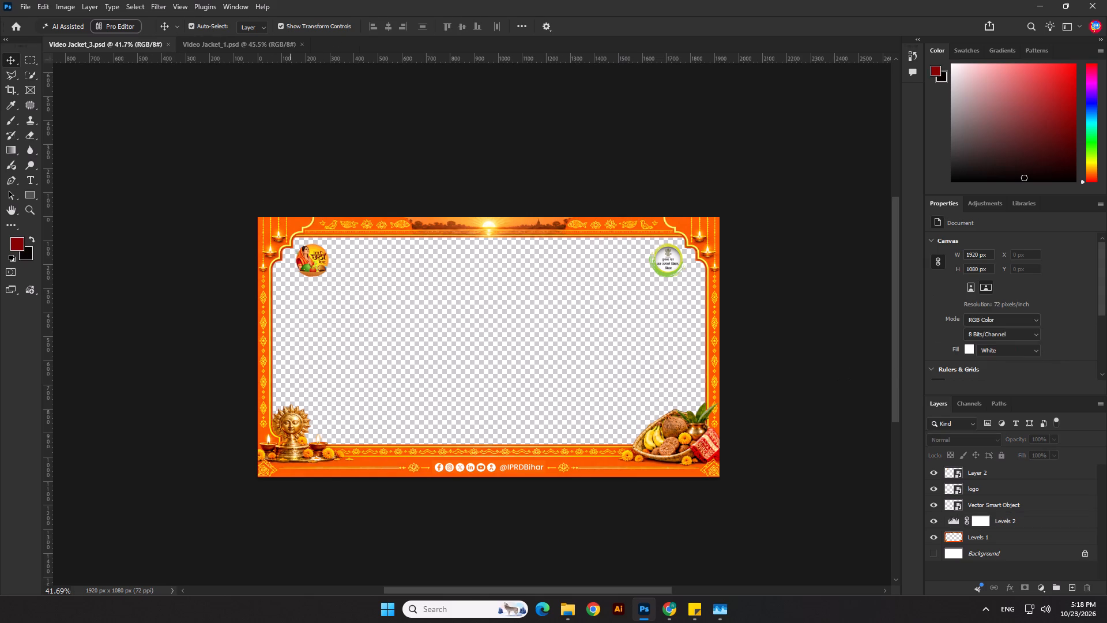
click(19, 3)
click(50, 162)
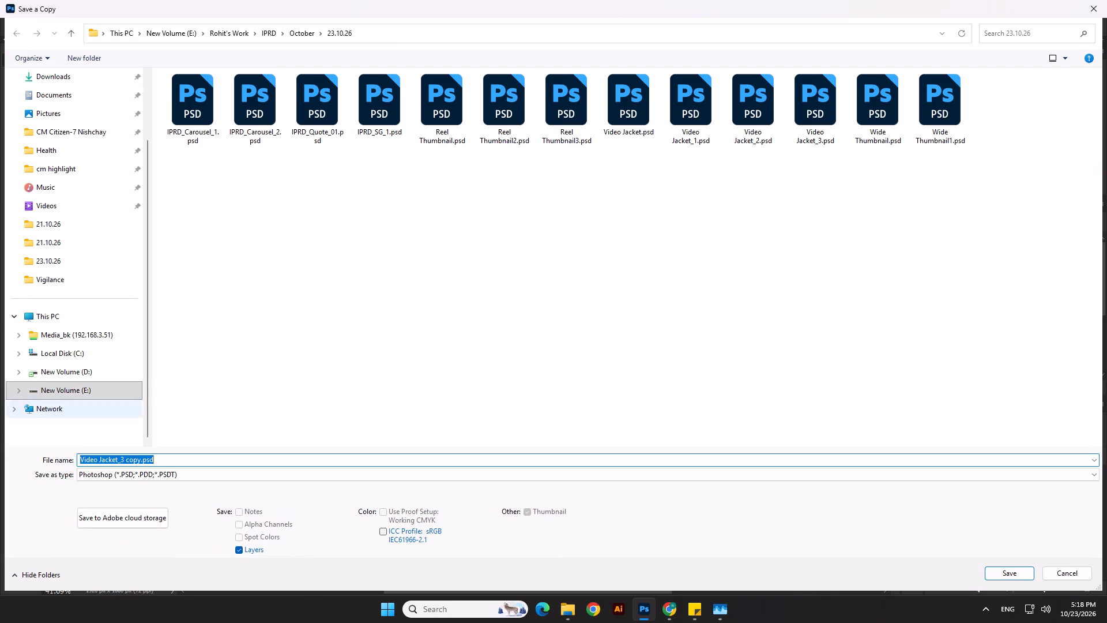
click(124, 470)
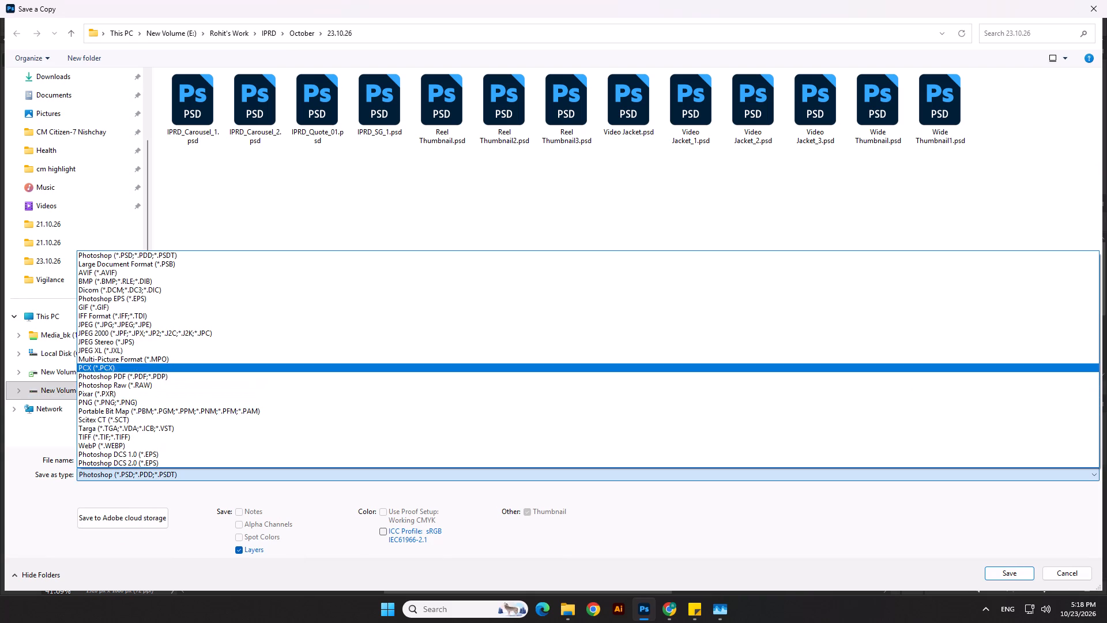
click(103, 403)
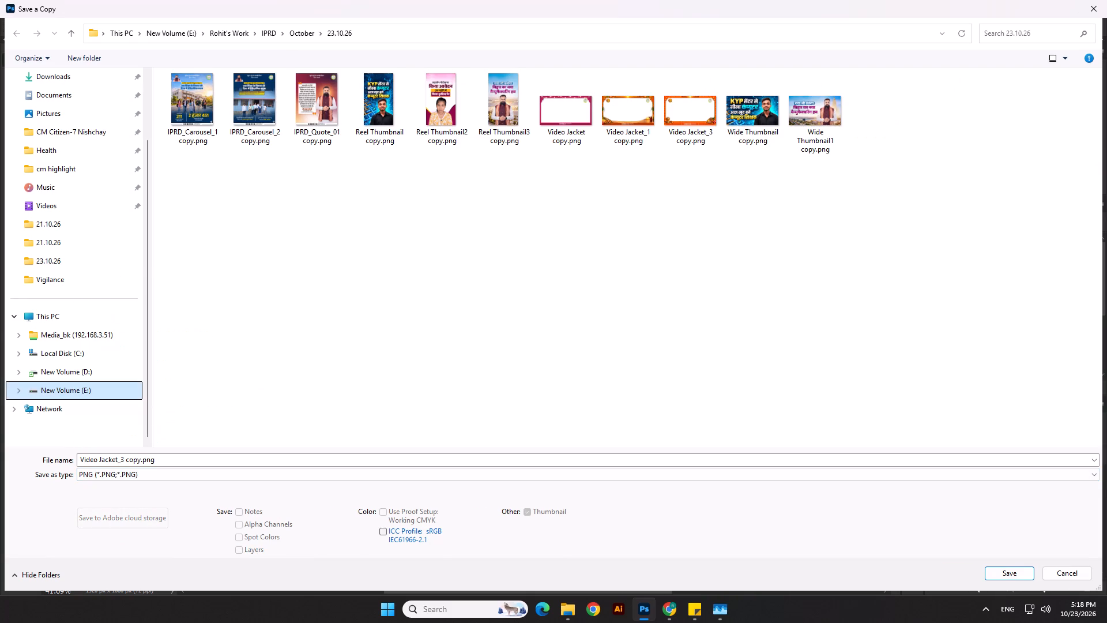
click(1018, 577)
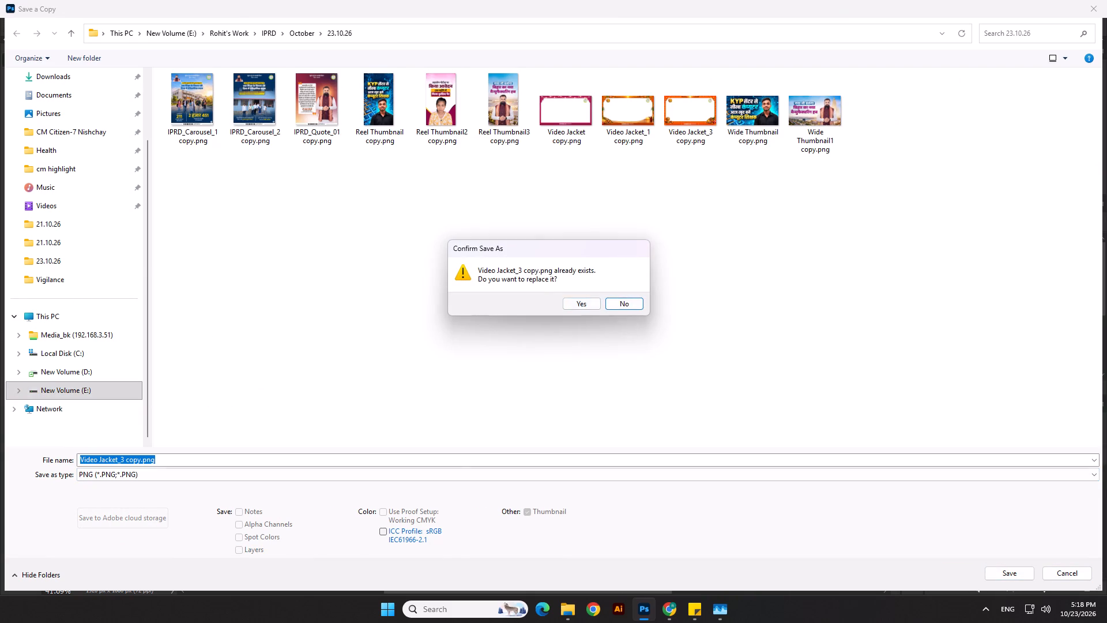
click(577, 307)
click(643, 185)
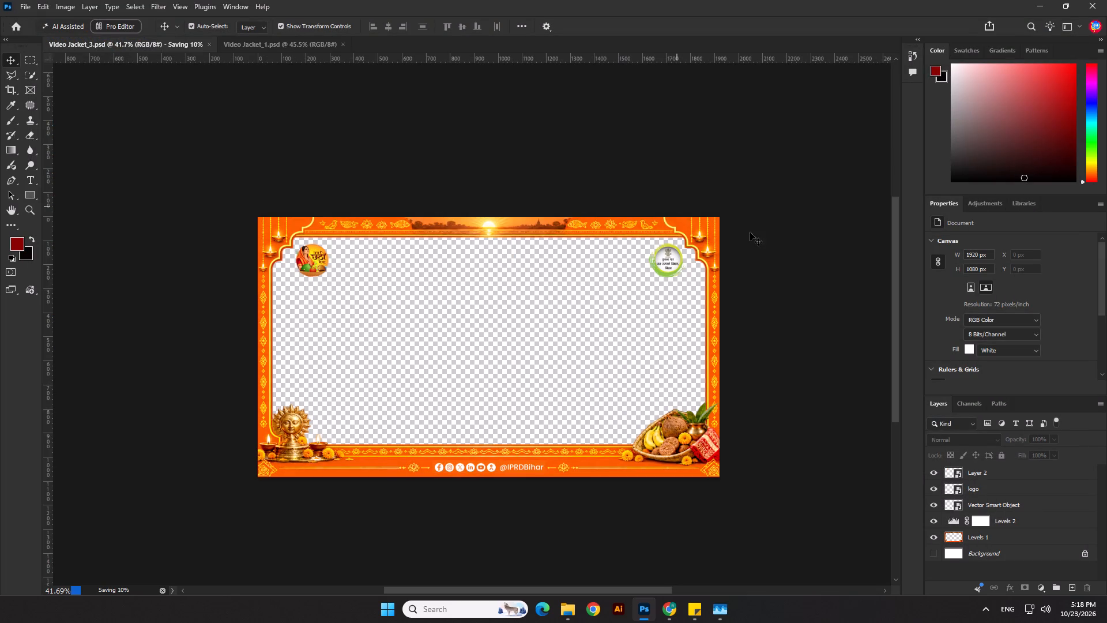
click(755, 236)
Open Video Jacket_2.psd from the 23.10.26 folder.
click(571, 610)
click(592, 551)
click(626, 459)
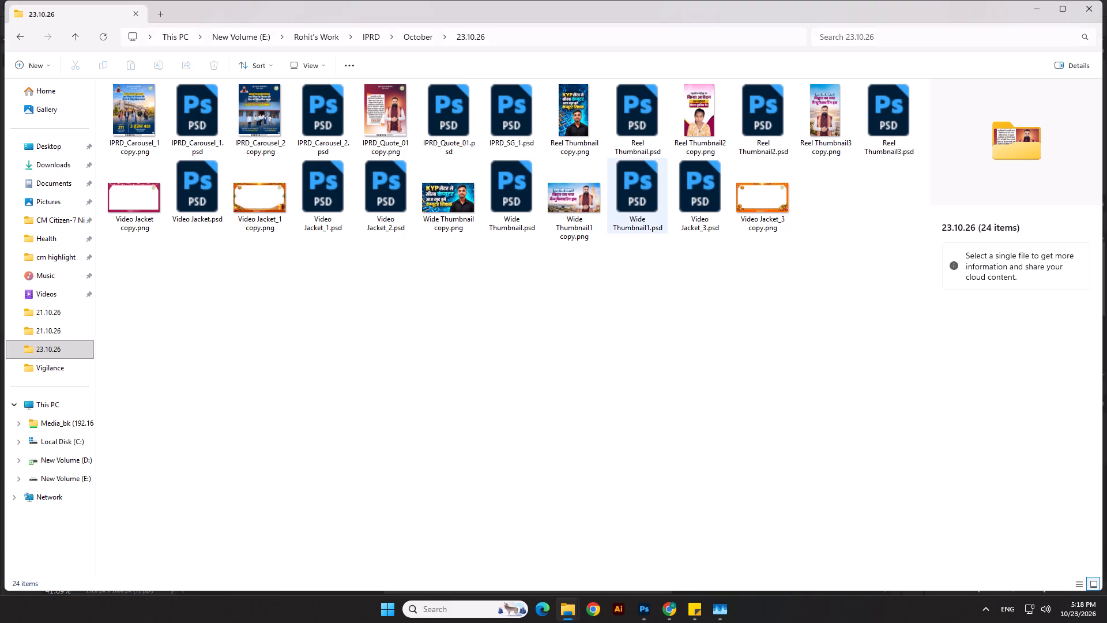
double_click(393, 199)
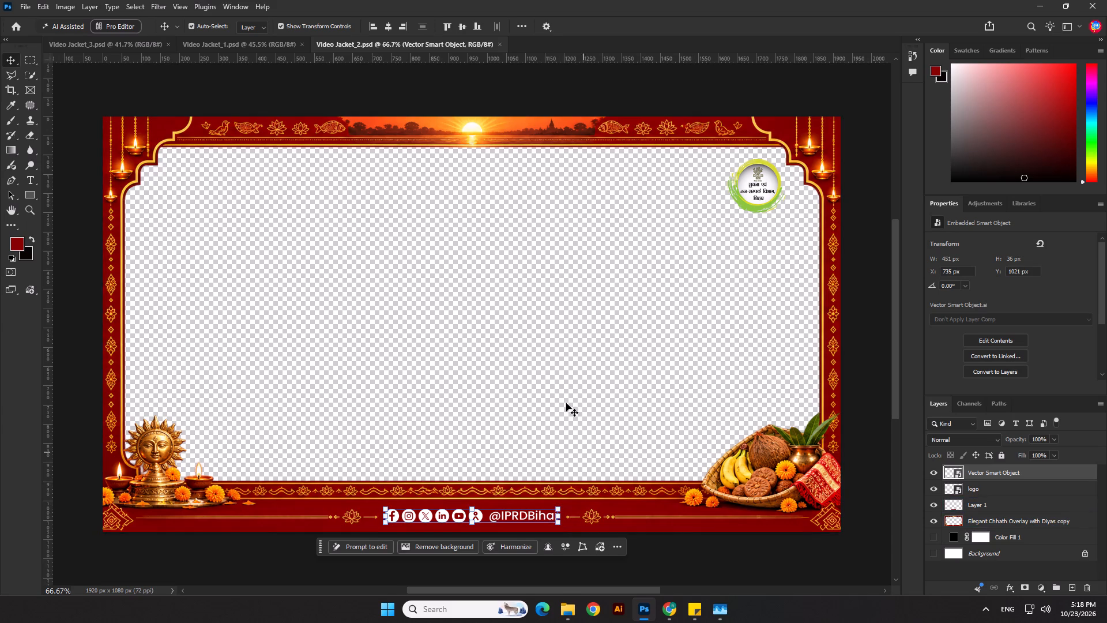
scroll(506, 283, down, 3)
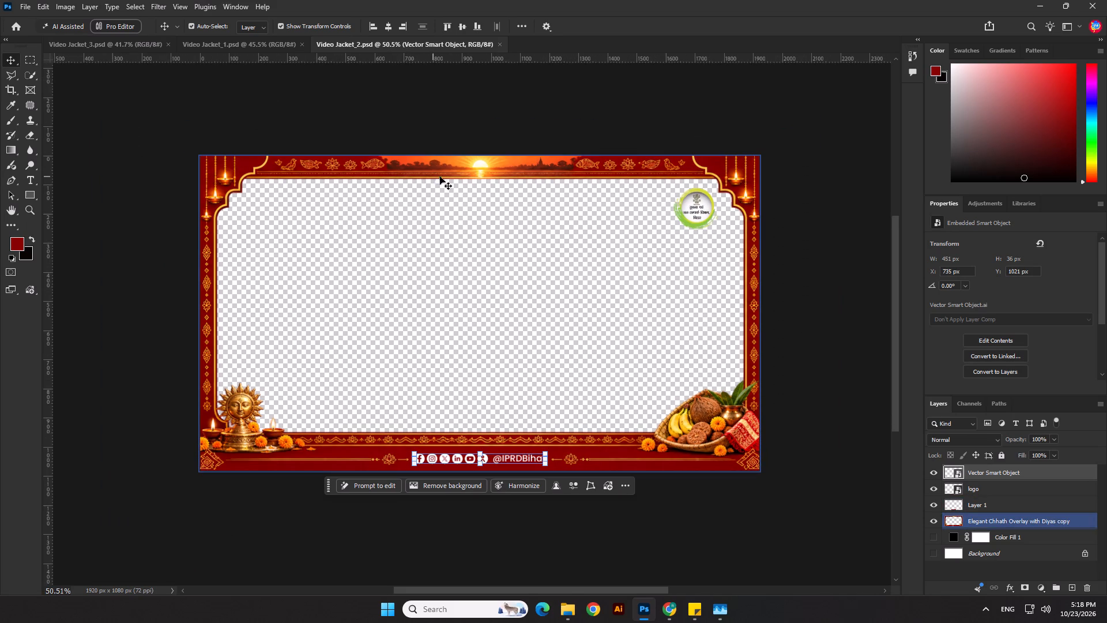
click(570, 603)
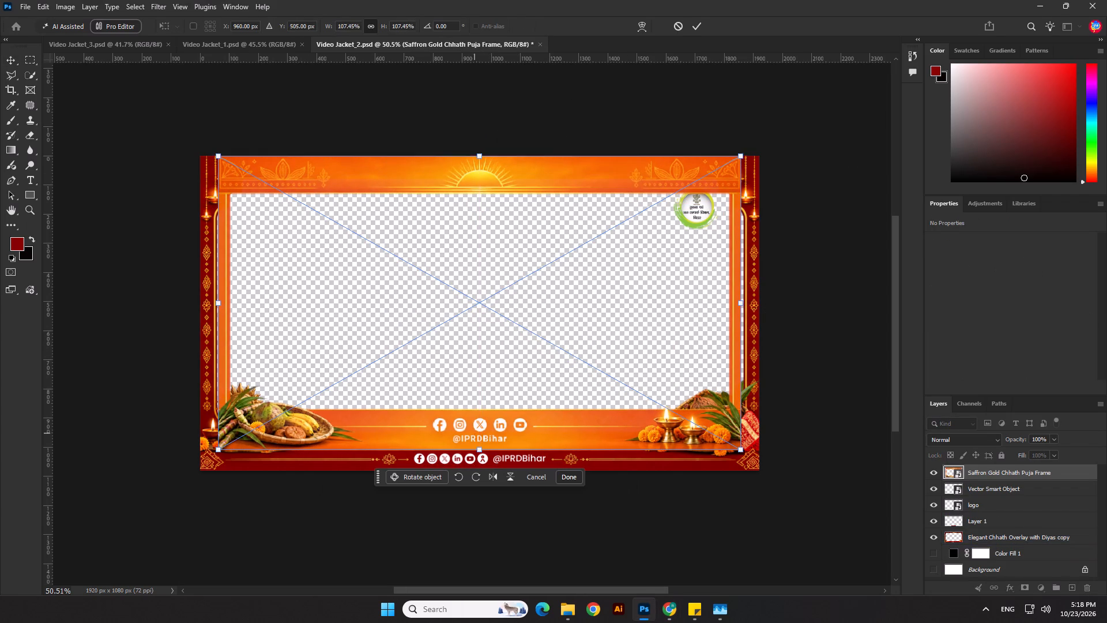
drag(481, 449, 479, 468)
key(Return)
scroll(748, 157, up, 2)
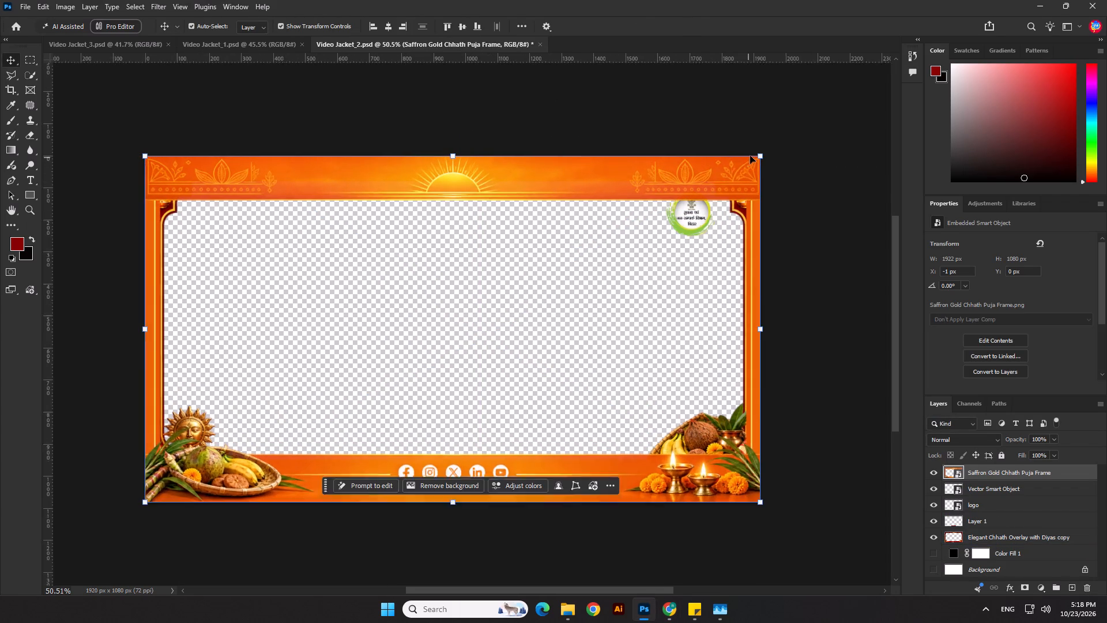
scroll(750, 156, up, 1)
scroll(752, 166, down, 1)
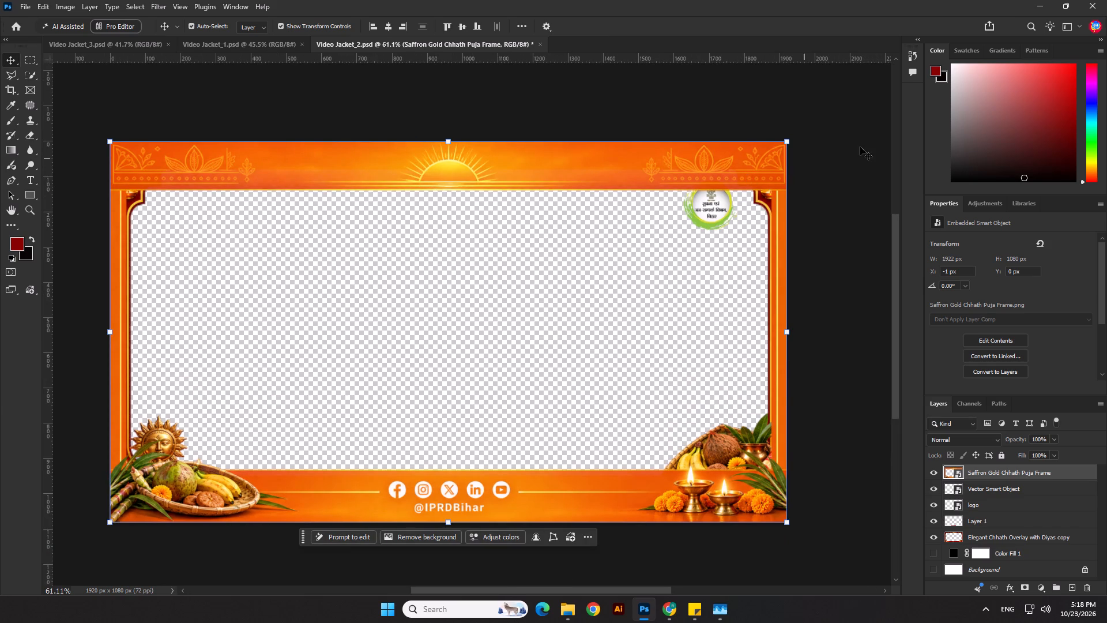
scroll(778, 123, up, 1)
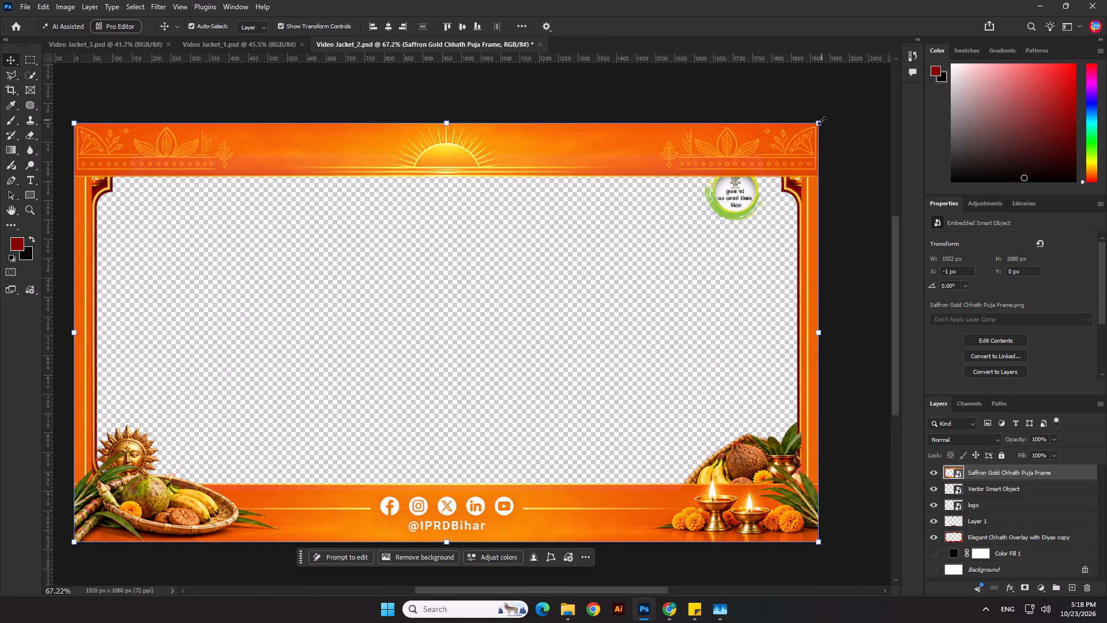
click(822, 121)
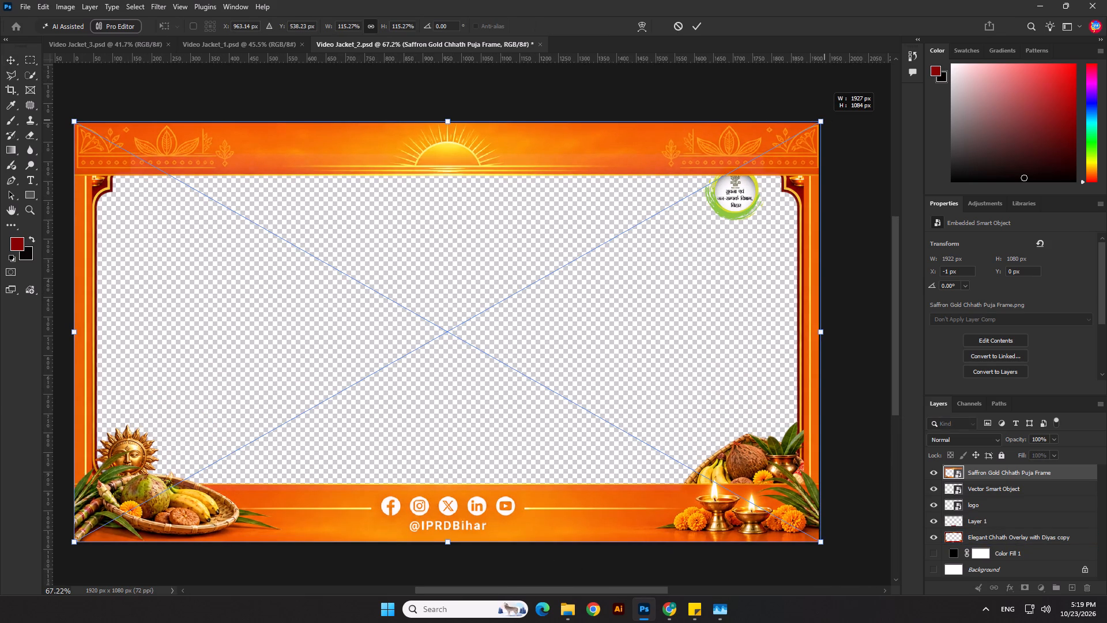
key(Return)
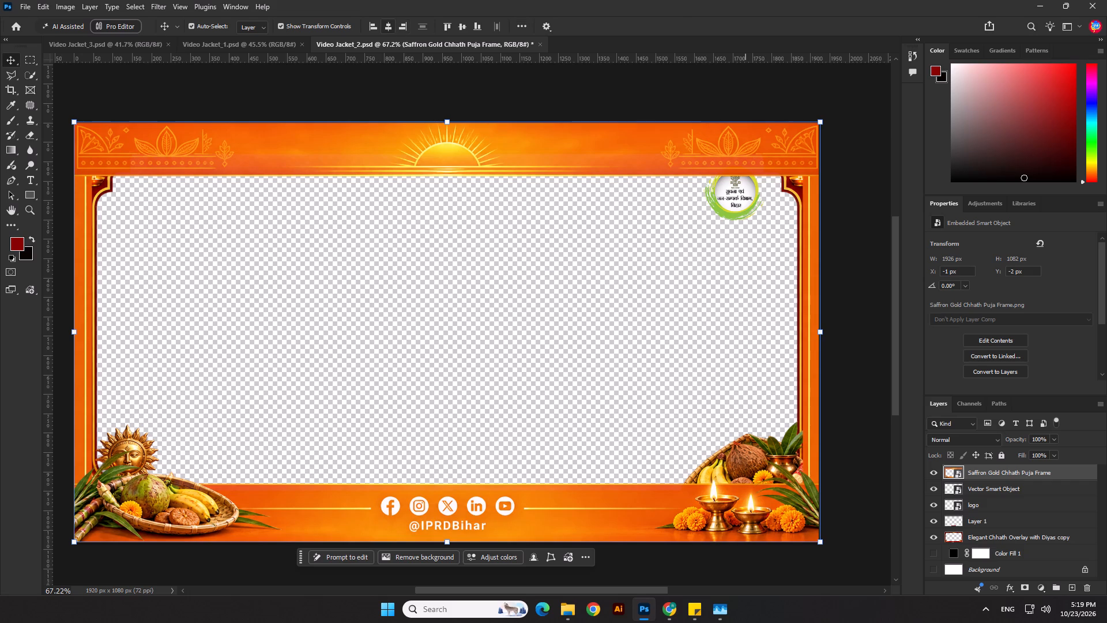
Center the Saffron Gold frame horizontally and vertically on the canvas and deselect it.
click(390, 22)
click(462, 24)
click(482, 90)
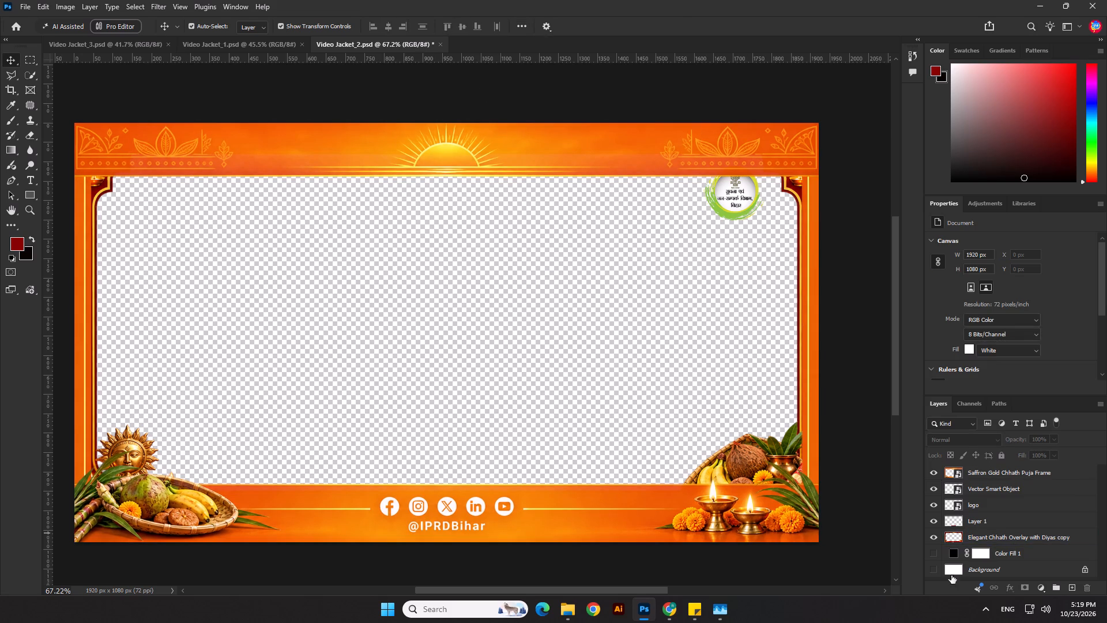
Delete the old Elegant Chhath Overlay with Diyas copy layer and Layer 1.
scroll(988, 560, down, 3)
click(986, 539)
key(Delete)
click(982, 526)
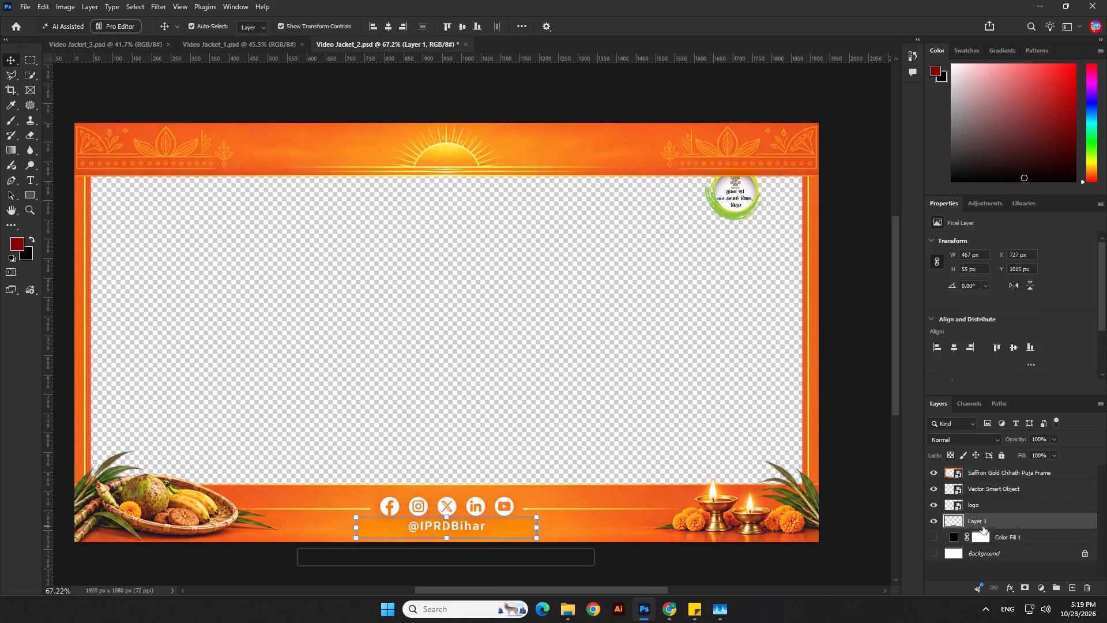
key(Delete)
scroll(619, 391, down, 4)
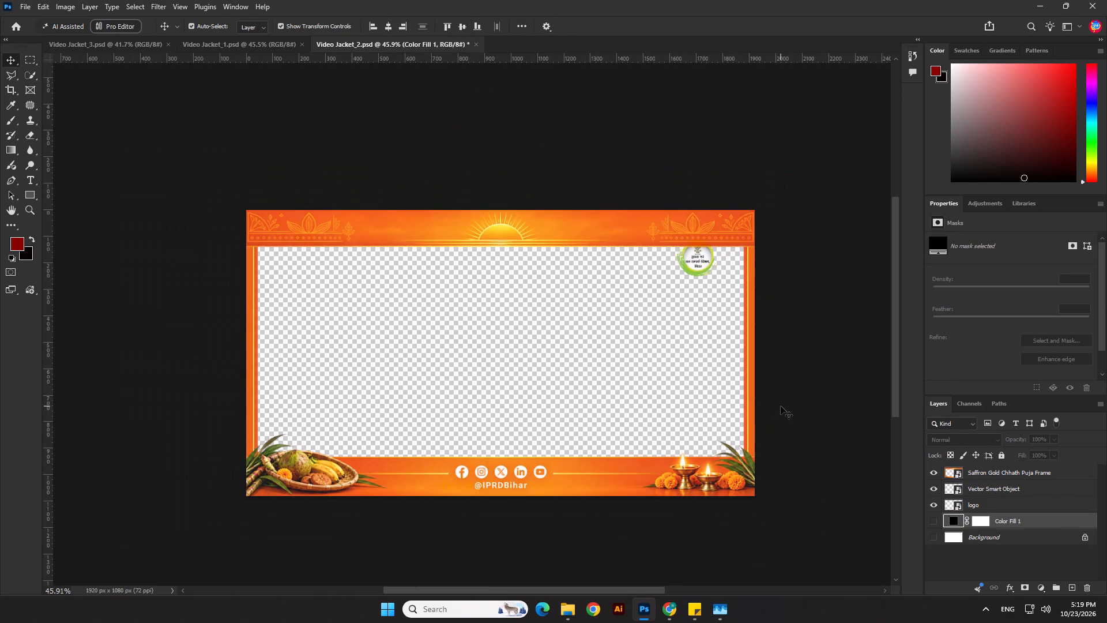
click(788, 408)
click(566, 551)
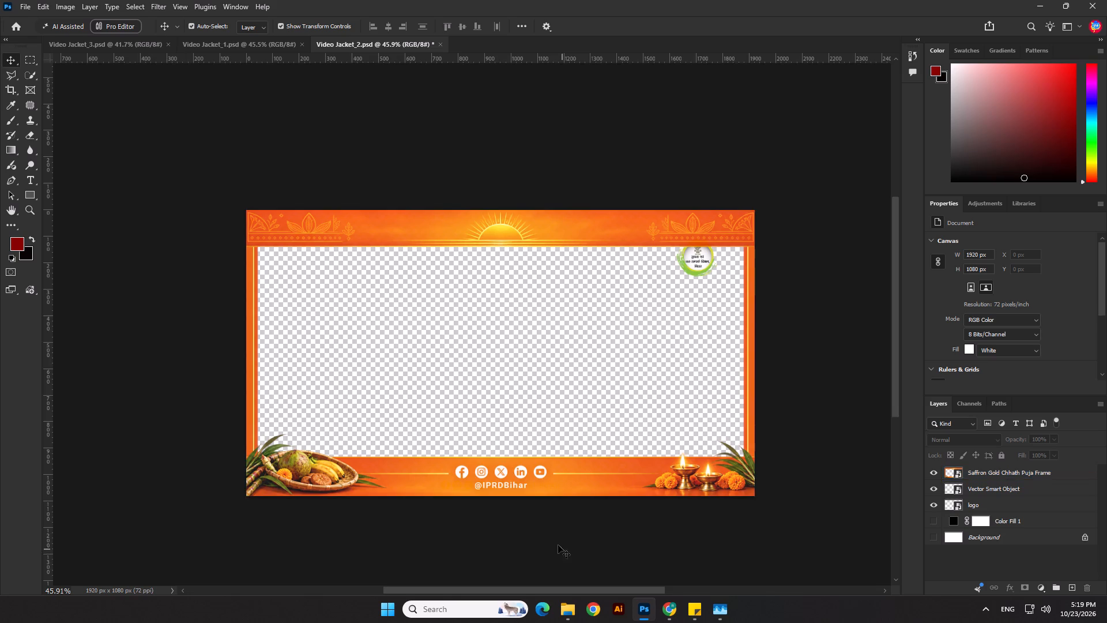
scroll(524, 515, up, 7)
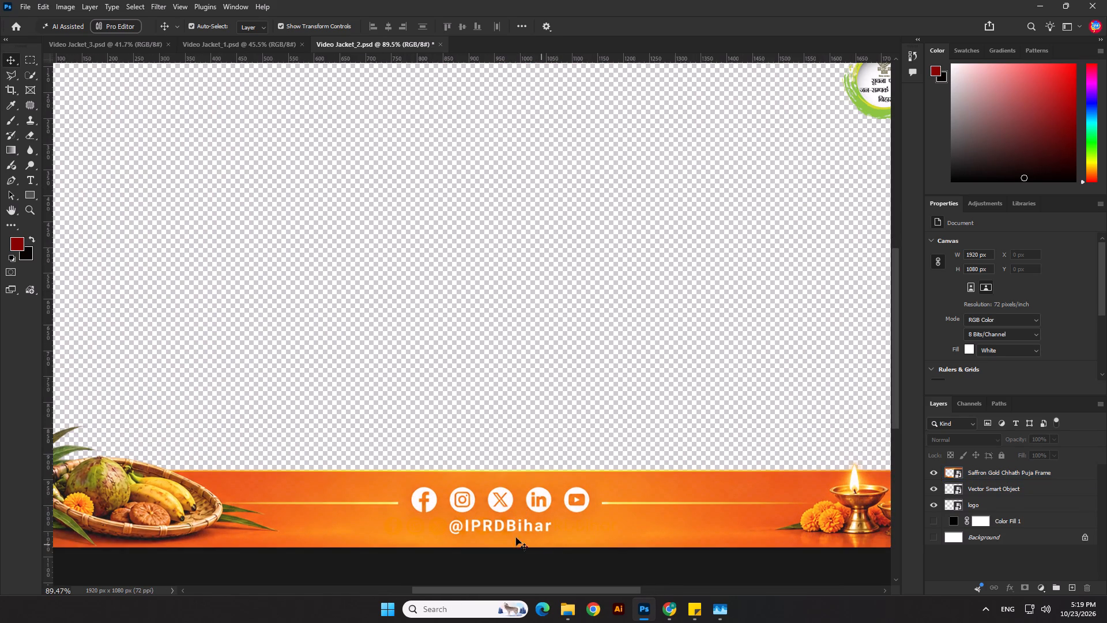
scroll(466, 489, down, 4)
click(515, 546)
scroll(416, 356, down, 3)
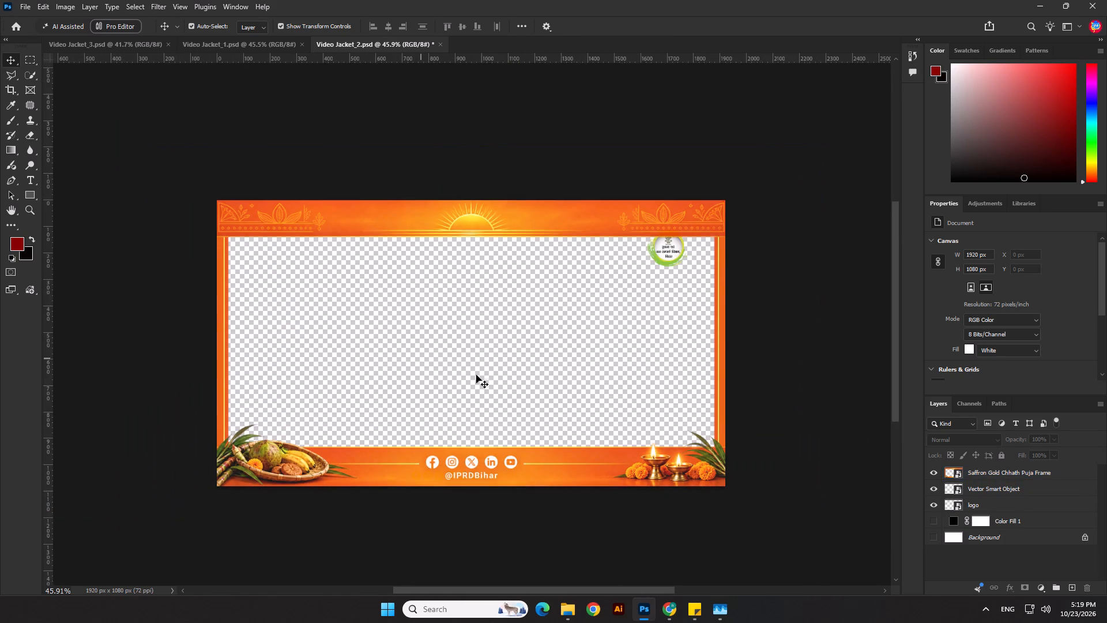
Move the round department logo into the frame opening's upper-right corner, at about X 1707, Y 154 px.
click(680, 254)
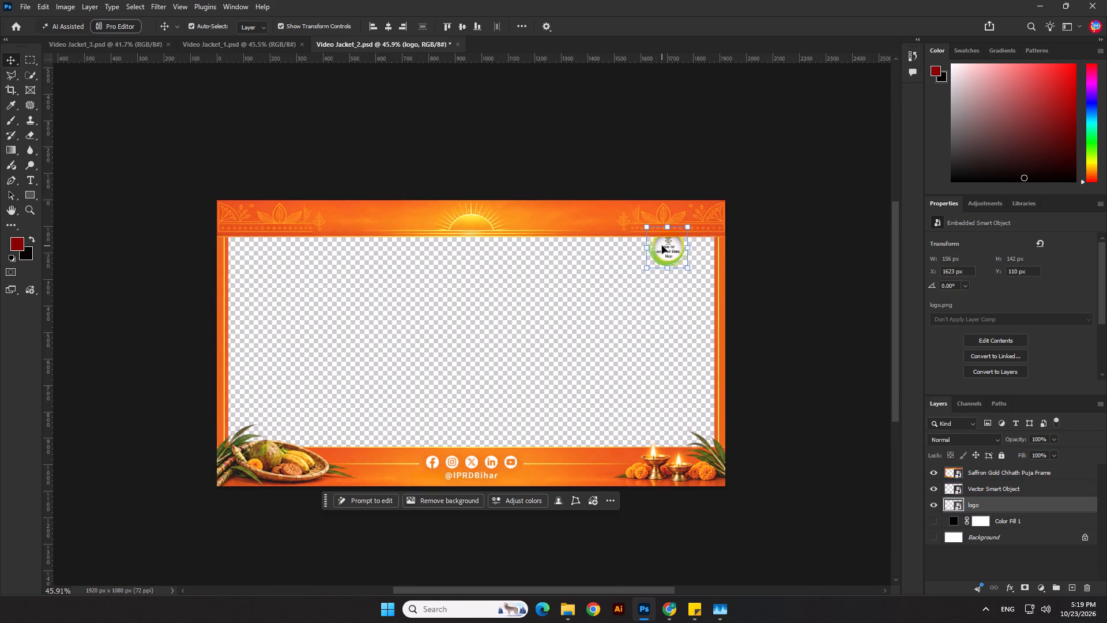
drag(662, 246, 683, 258)
key(Right)
key(Right)
key(Up)
key(Right)
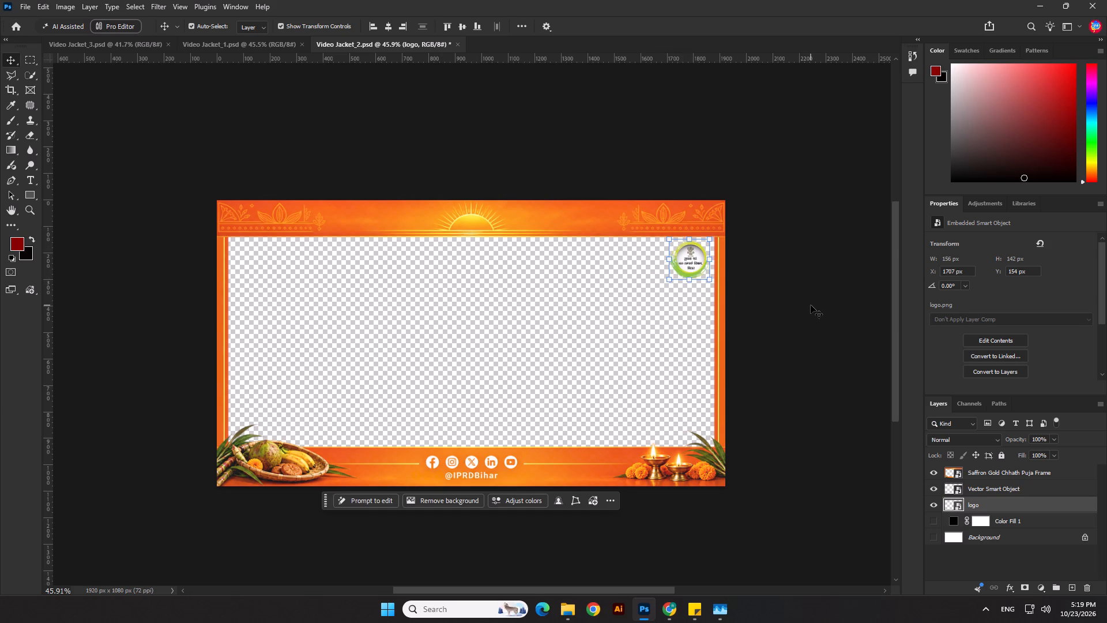
key(Right)
click(811, 305)
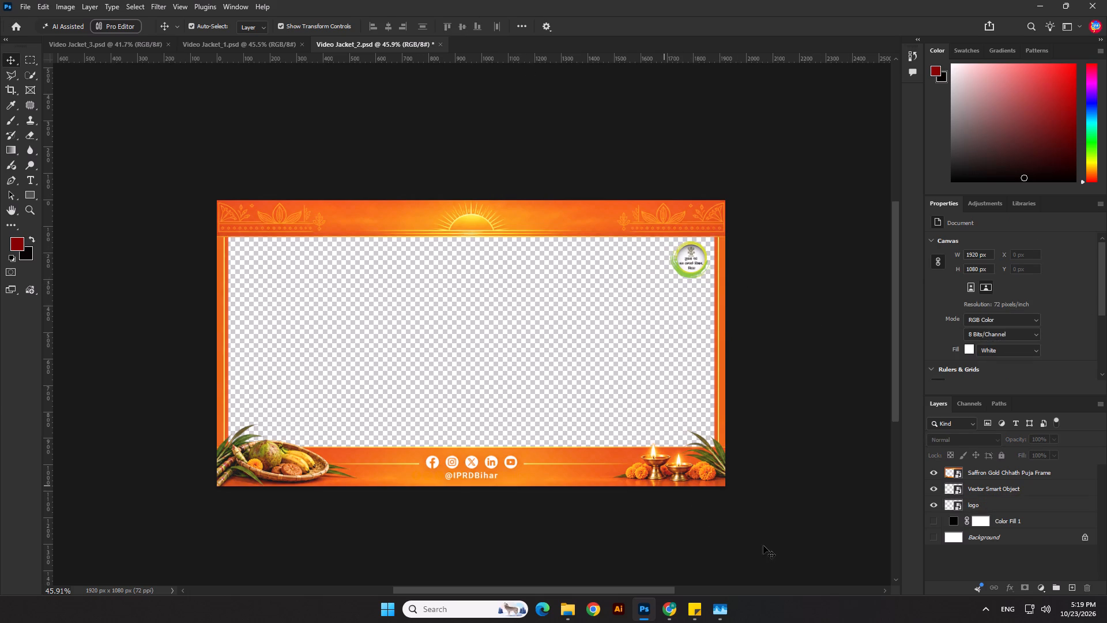
Copy the round Chhath badge from Video Jacket_1.psd into Video Jacket_2.psd and position it in the frame opening's upper-left corner, level with the logo.
click(197, 41)
click(273, 256)
key(ctrl+c)
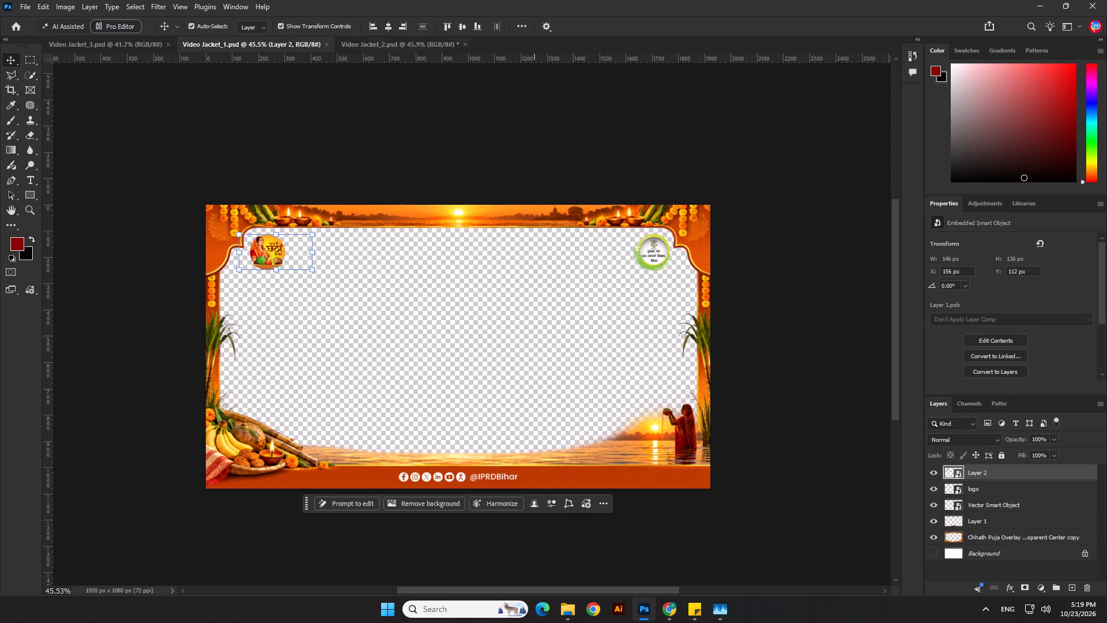
click(450, 45)
key(ctrl+v)
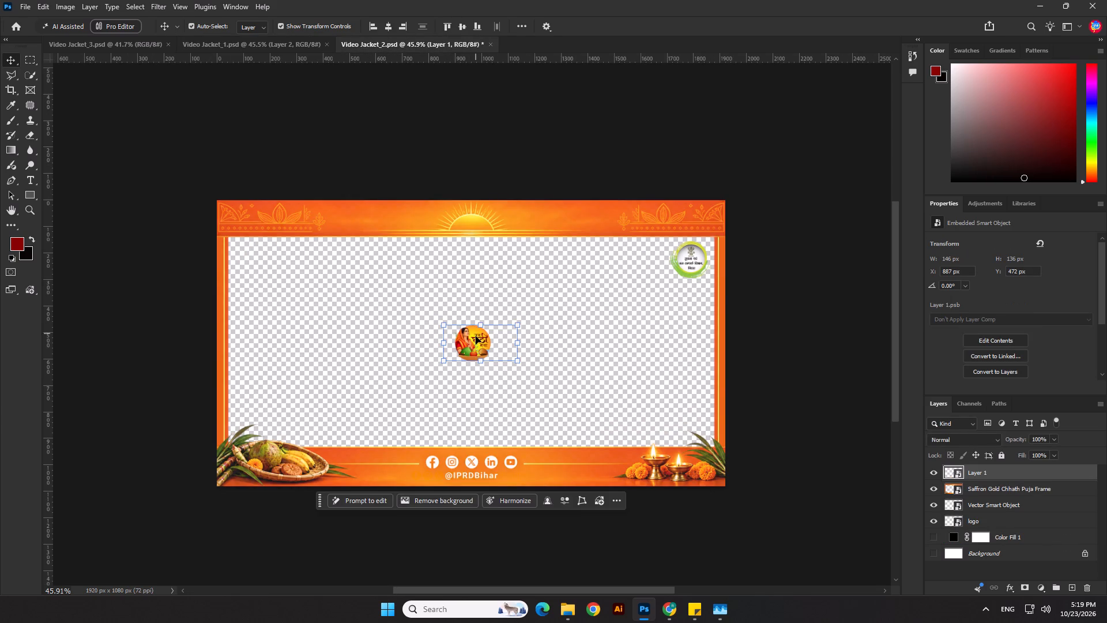
drag(475, 337, 259, 257)
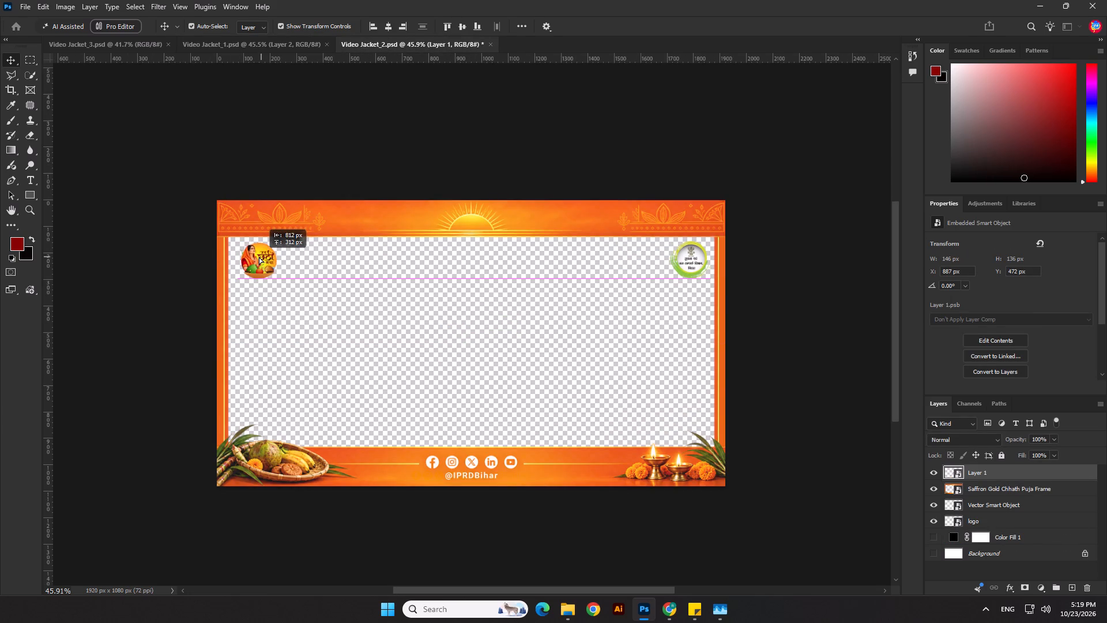
drag(259, 257, 256, 257)
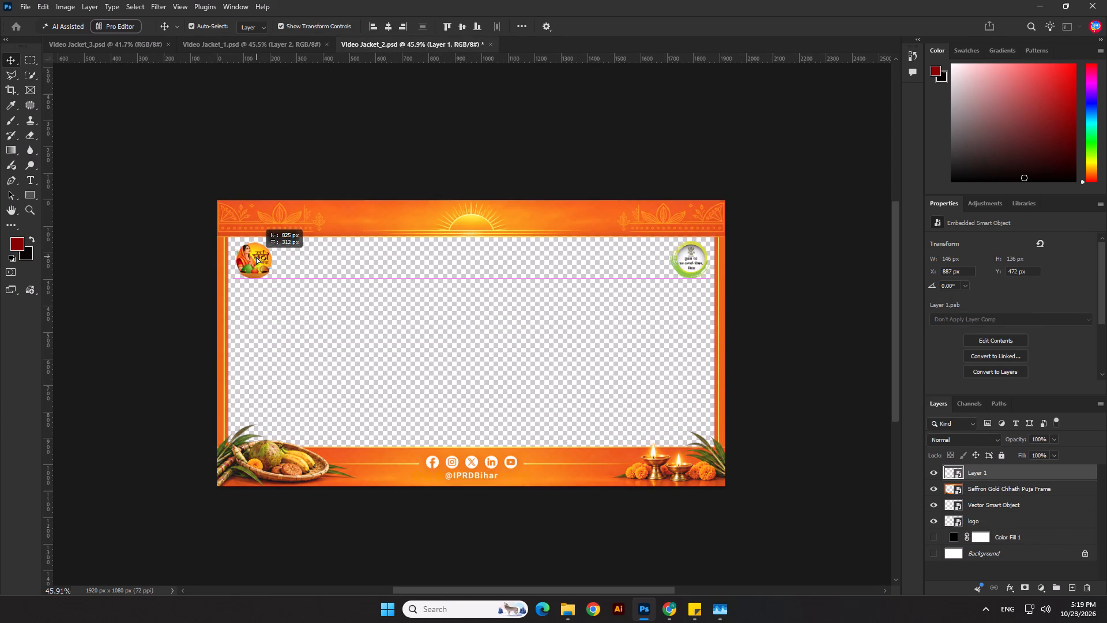
drag(256, 257, 255, 257)
Align the top edges of the Chhath badge and the department logo, with Align To set to Selection.
shift+click(680, 265)
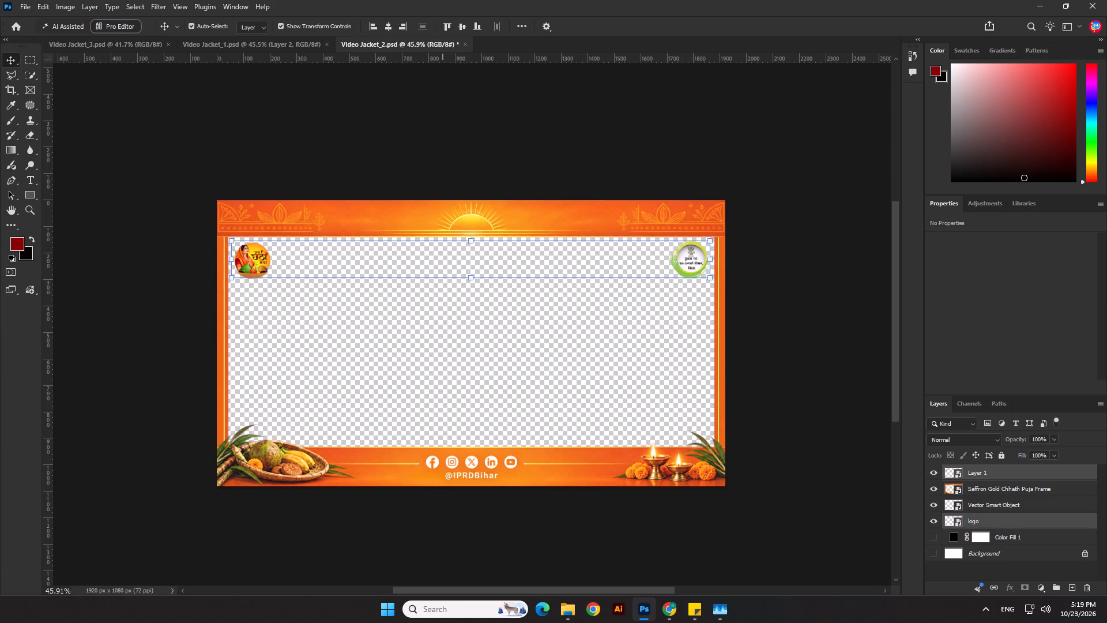
click(446, 22)
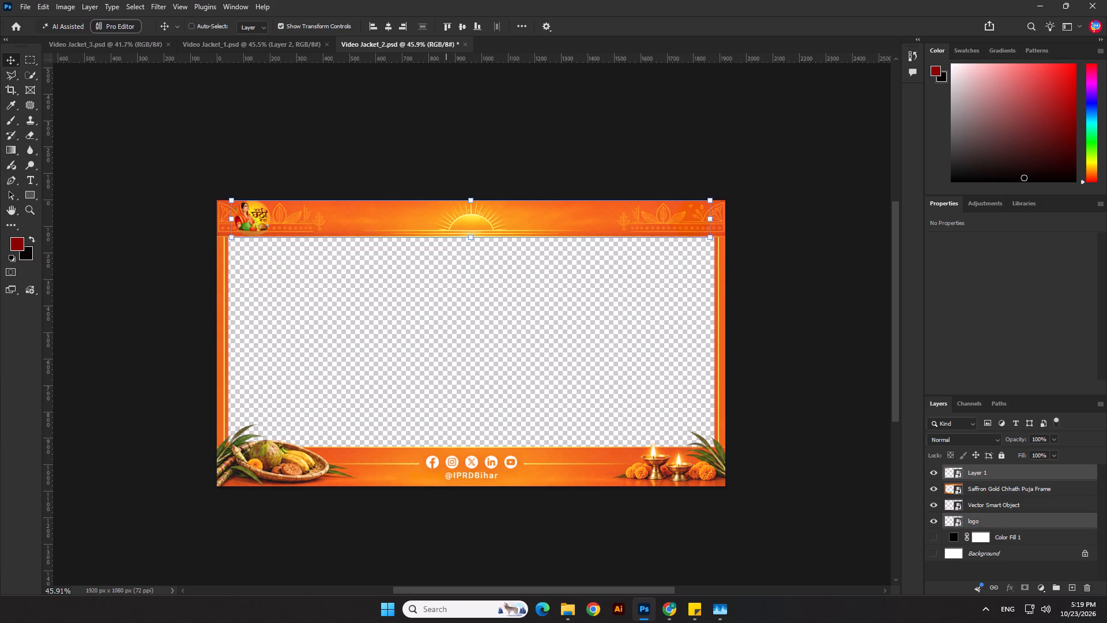
key(ctrl+z)
click(521, 27)
click(556, 136)
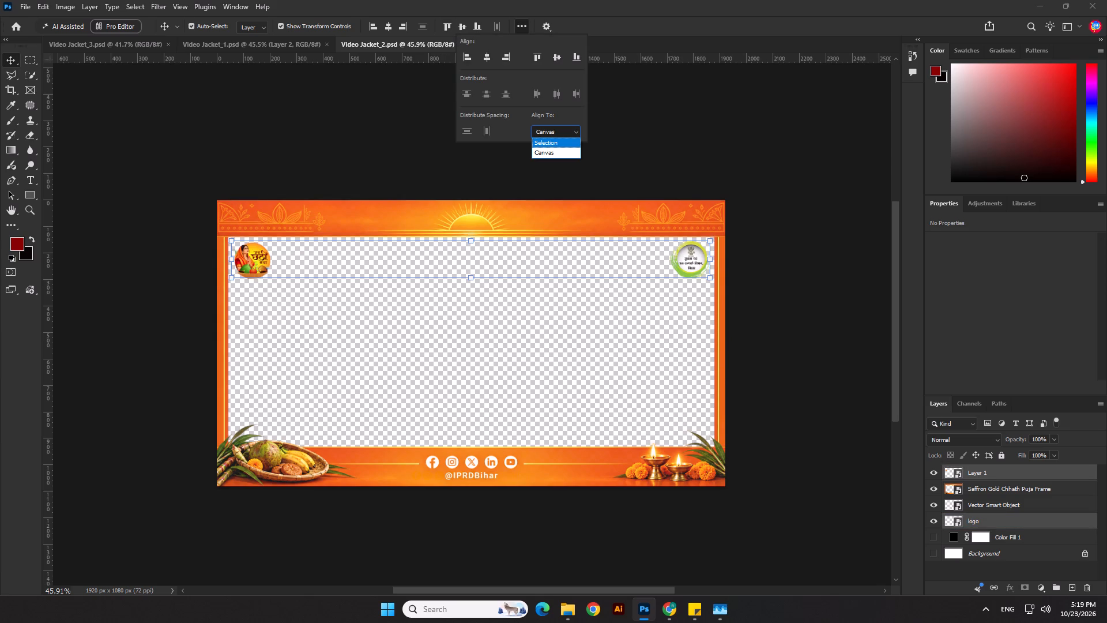
click(553, 142)
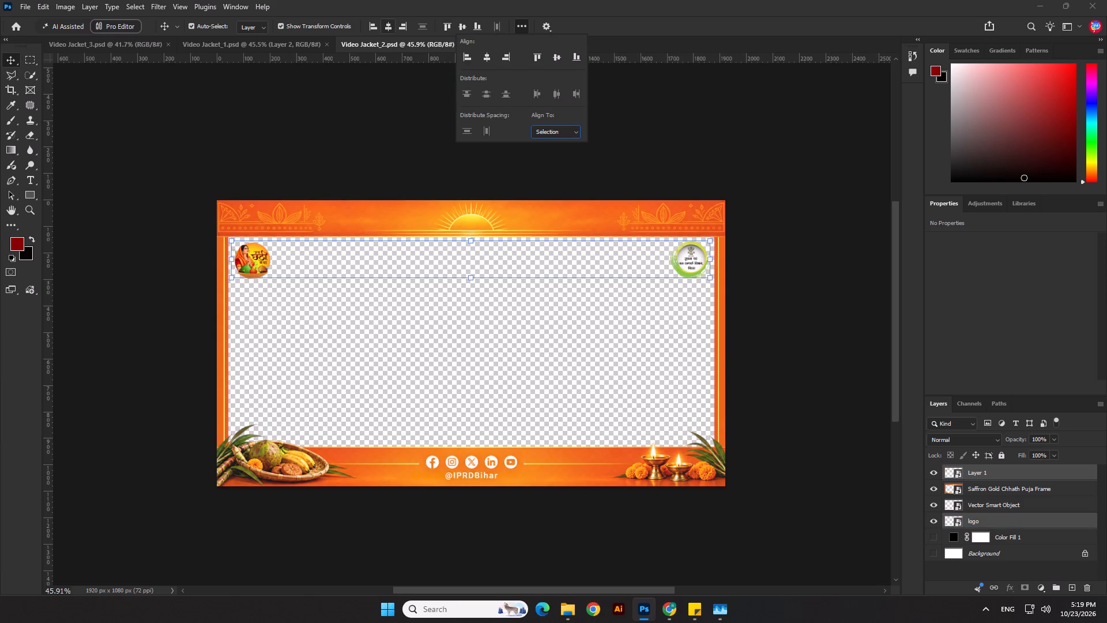
click(447, 25)
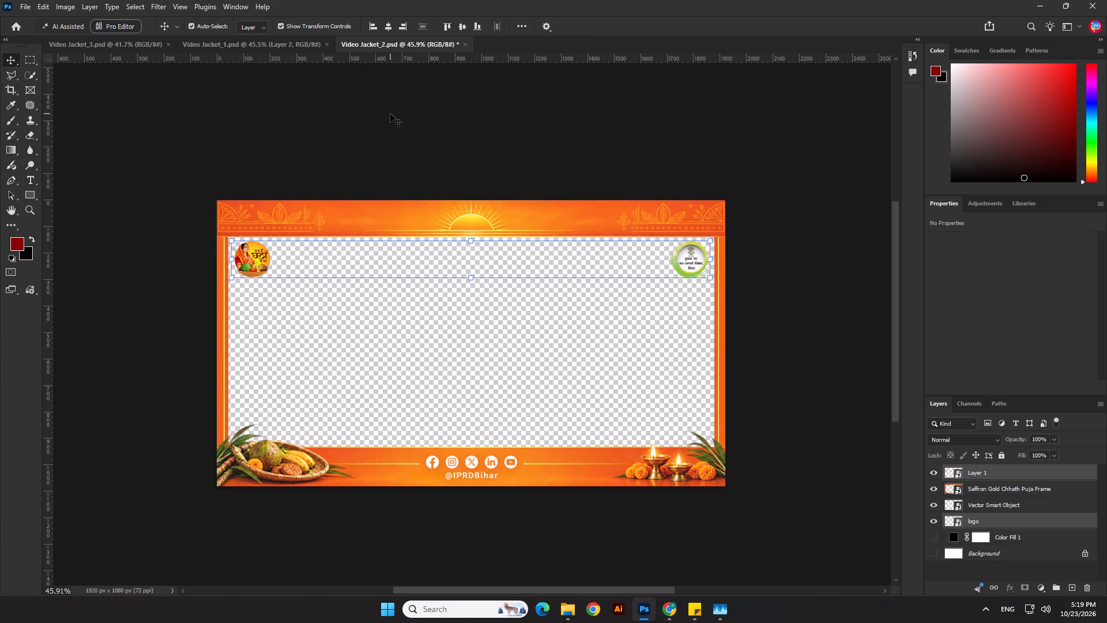
click(390, 114)
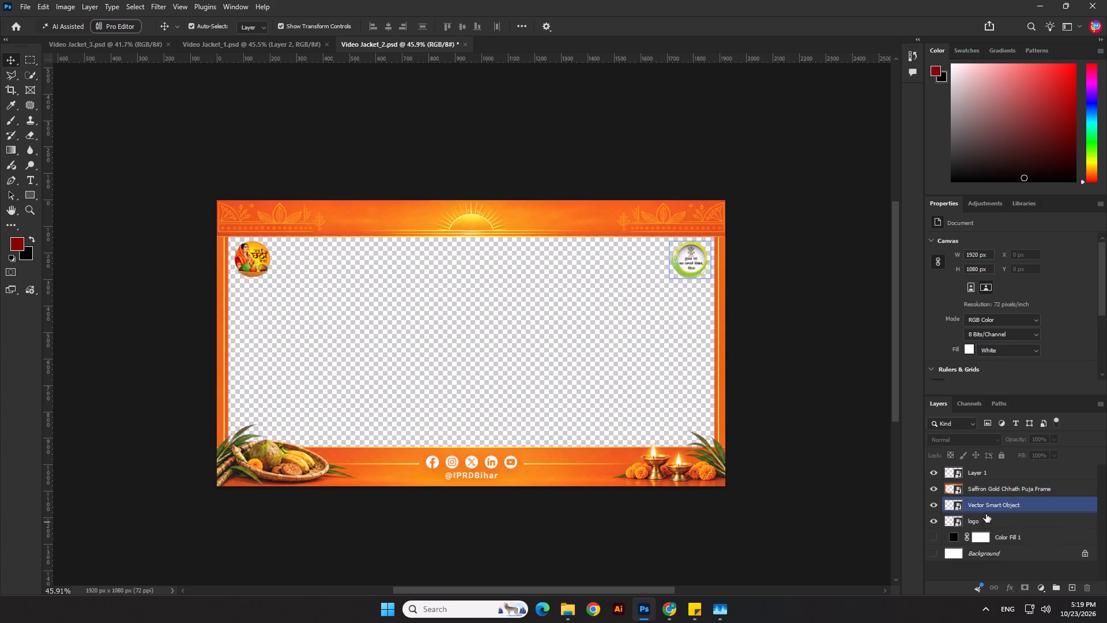
Duplicate the Saffron Gold Chhath Puja Frame layer.
click(991, 490)
drag(1074, 491, 1073, 576)
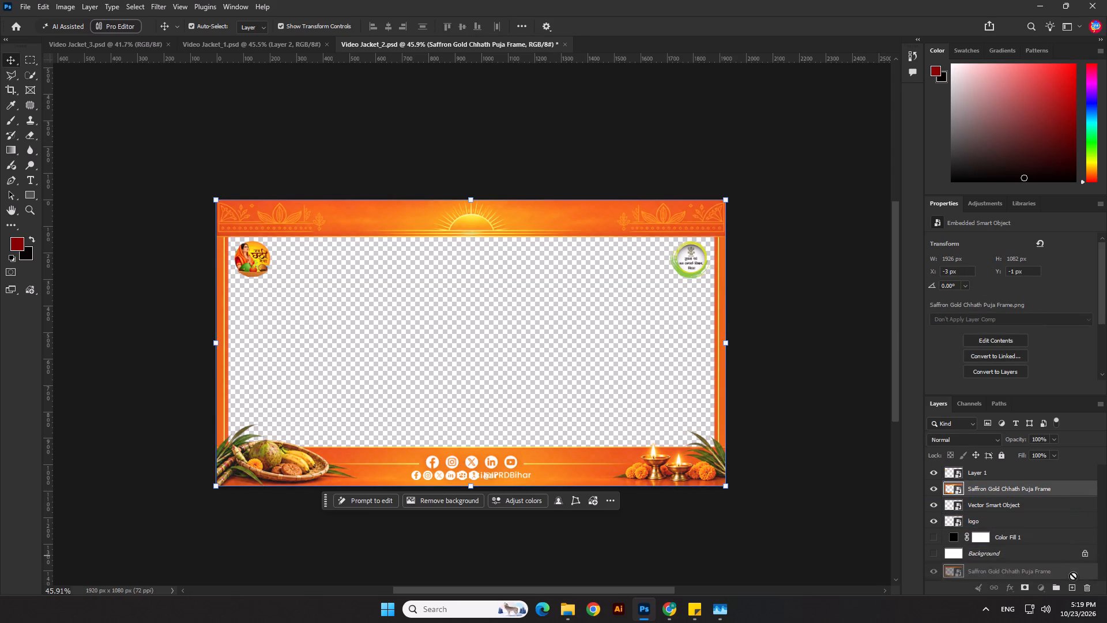
drag(1073, 576, 1073, 587)
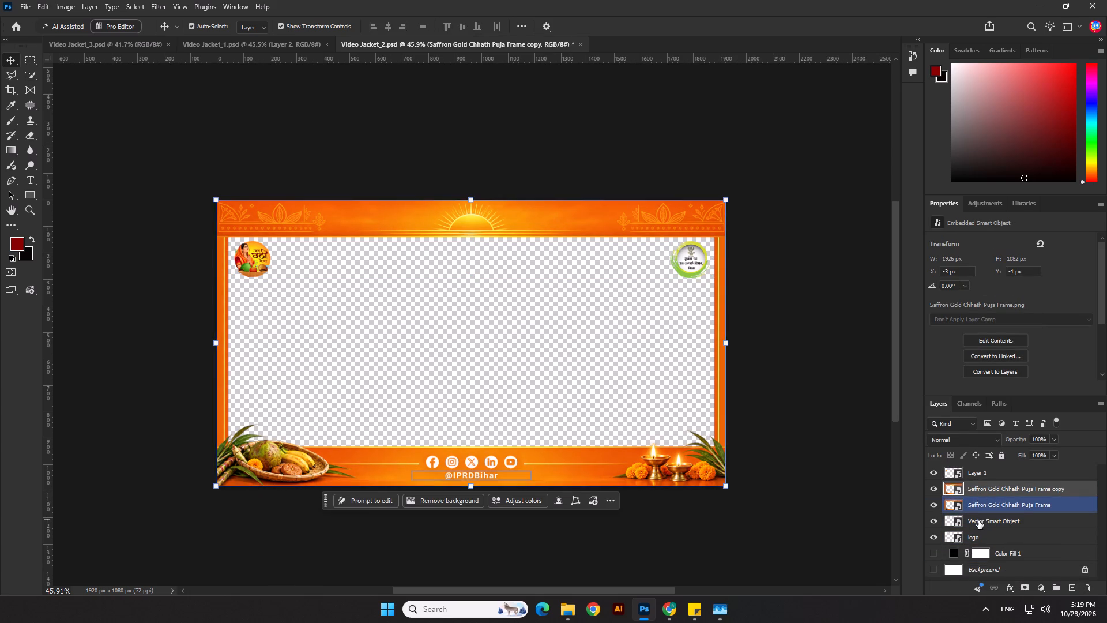
Bring the Vector Smart Object layer to the top of the layer stack and move its social-handle strip to about X 960, Y 964 px.
click(978, 520)
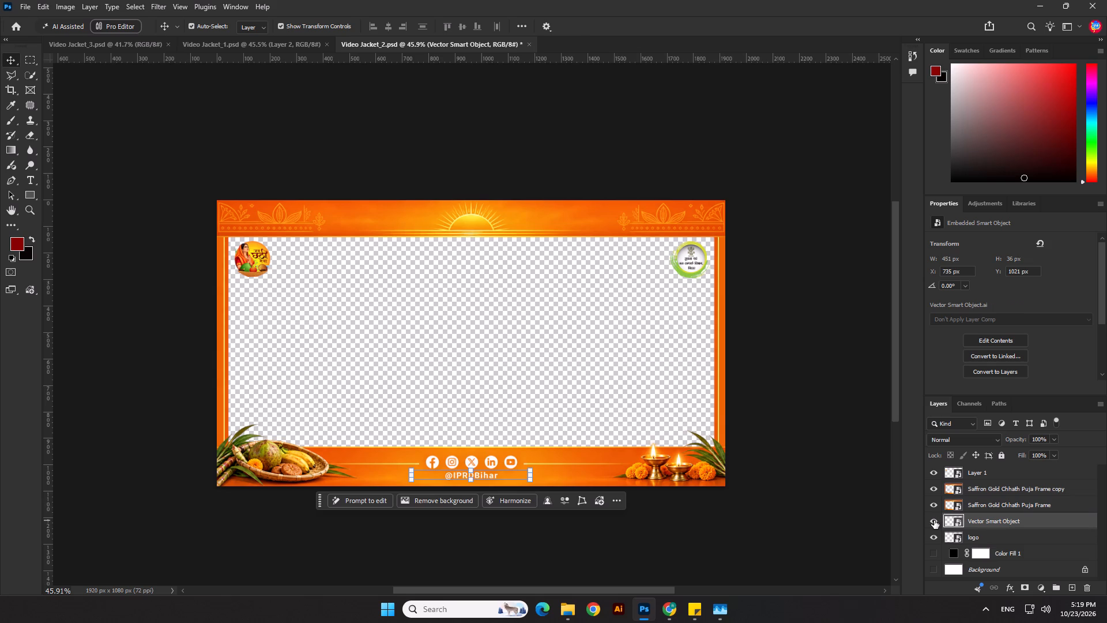
click(792, 535)
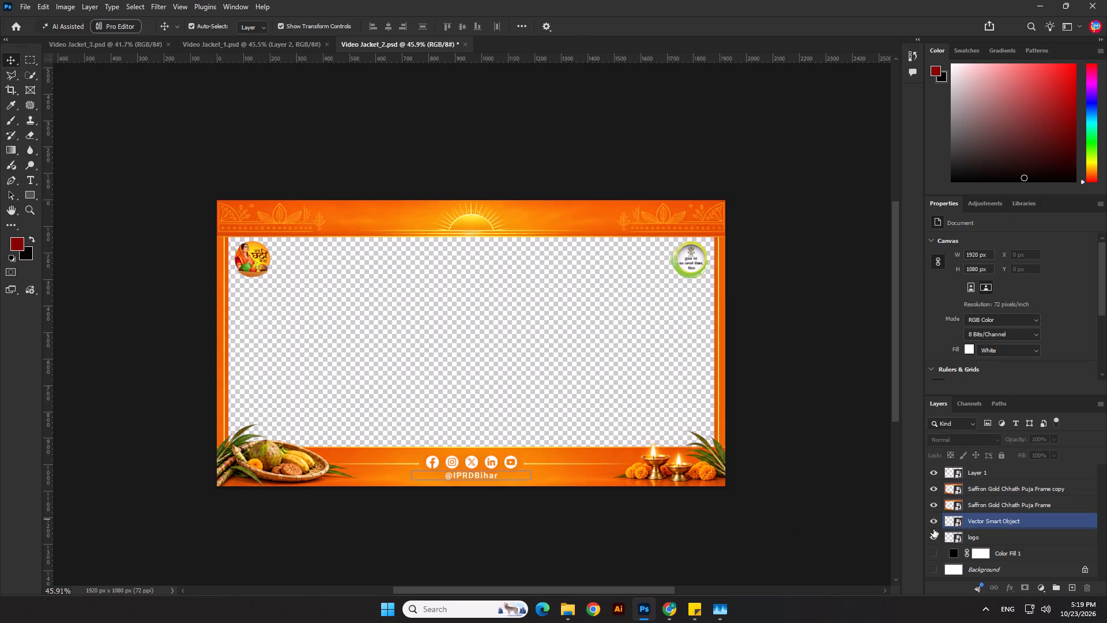
drag(978, 523, 974, 469)
click(639, 536)
scroll(580, 500, up, 5)
drag(486, 486, 488, 473)
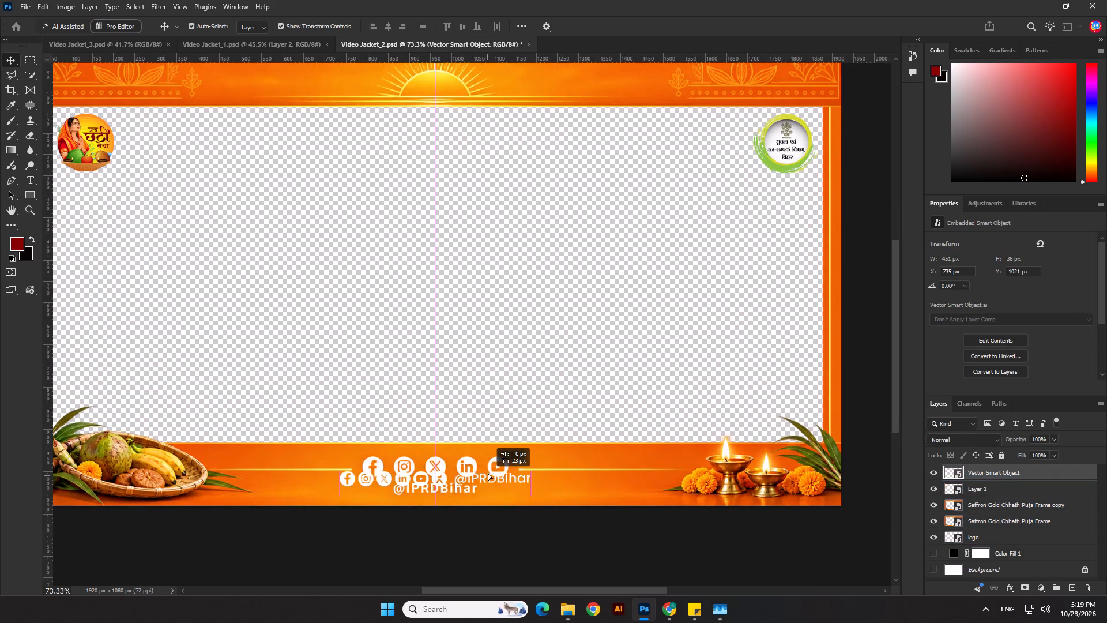
drag(488, 473, 539, 455)
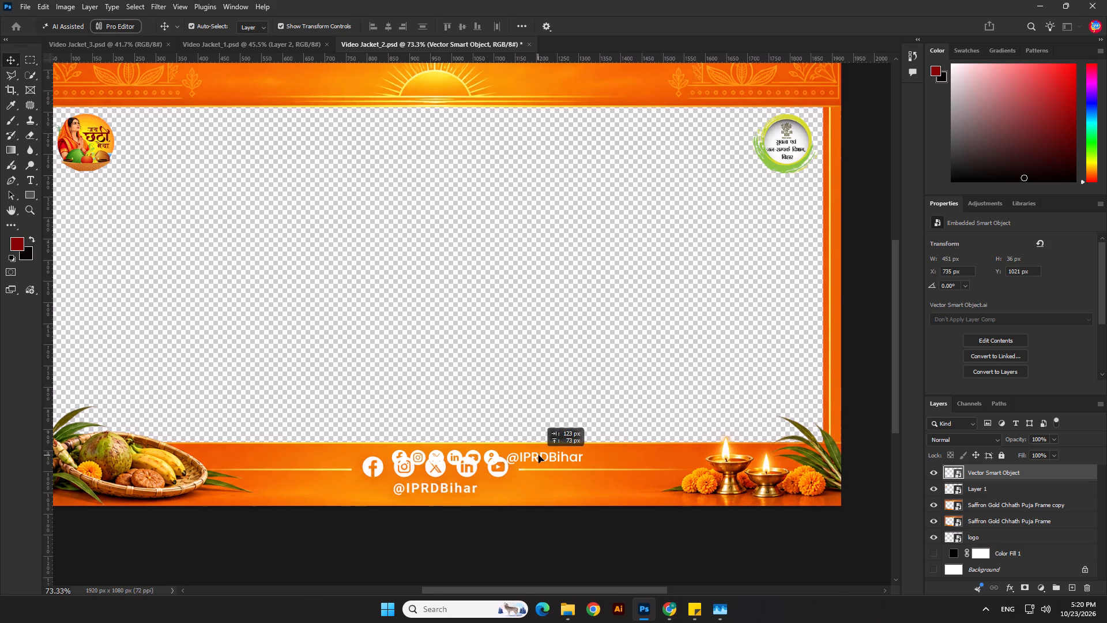
drag(539, 455, 583, 462)
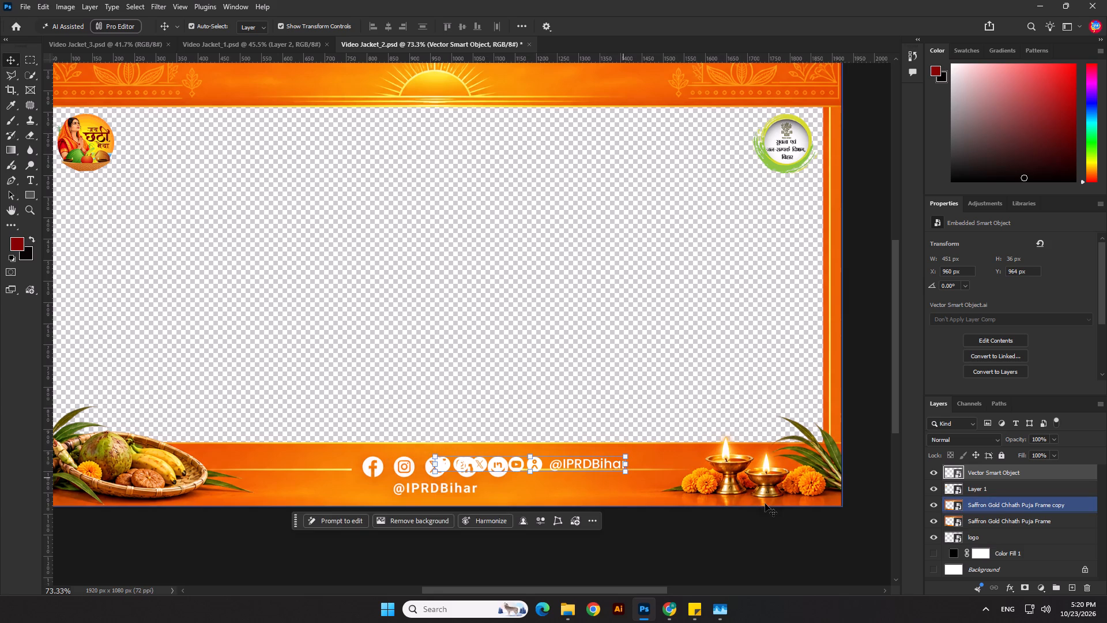
Hide the Vector Smart Object layer so only the frame's own social icons and handle show in the bottom band.
click(936, 476)
scroll(706, 532, down, 6)
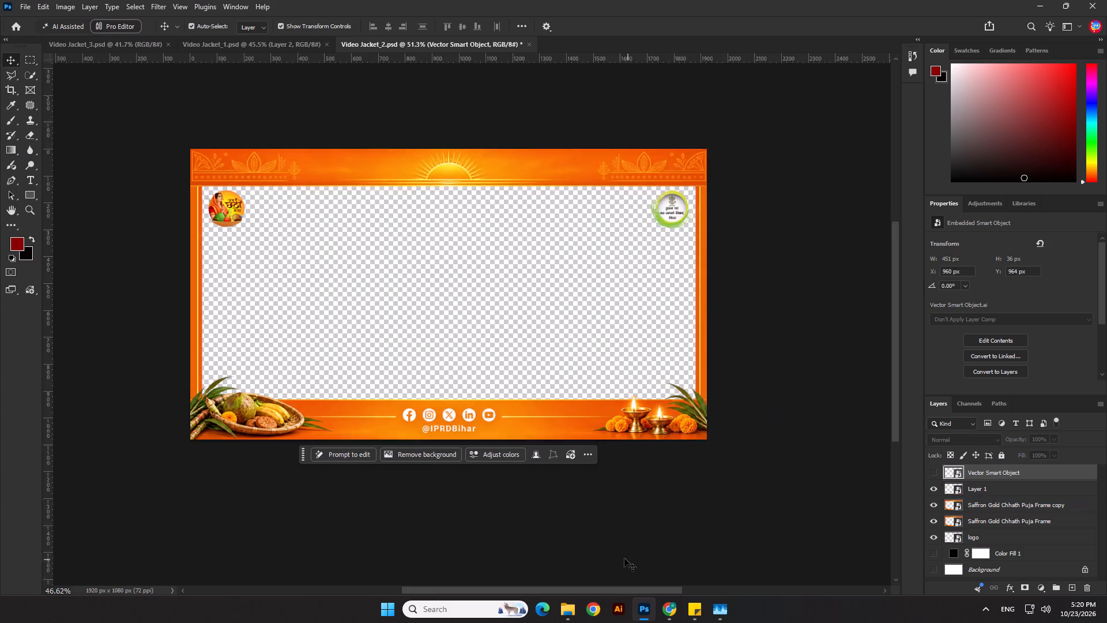
click(624, 518)
scroll(455, 205, up, 1)
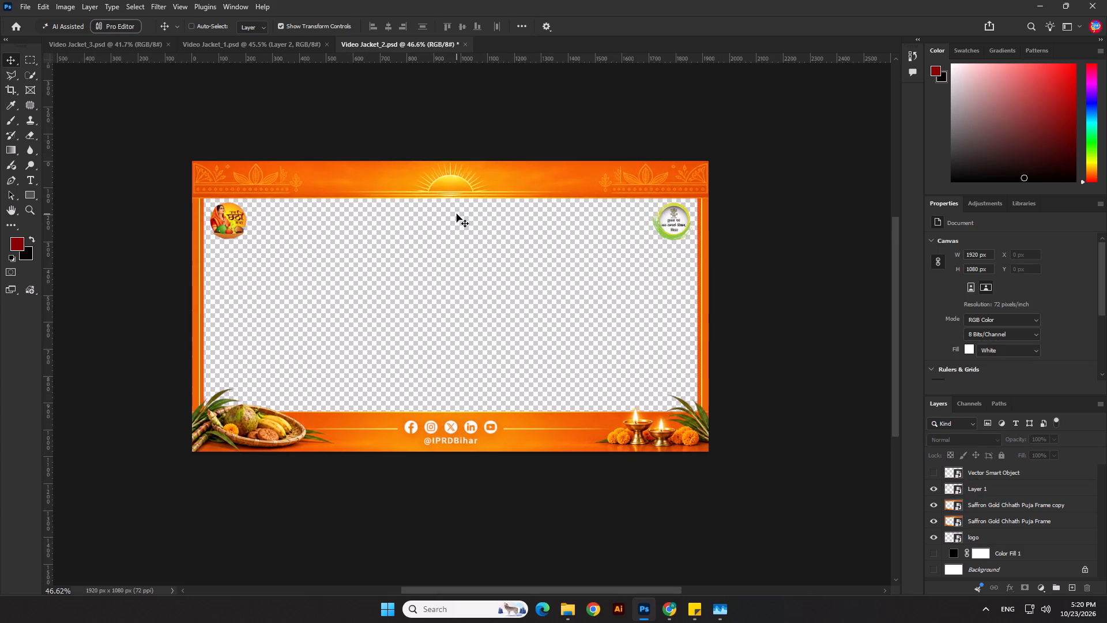
Save the Video Jacket_2.psd document.
key(ctrl+s)
Save a PNG copy of the frame as Video Jacket_2 copy.png in the 23.10.26 folder.
click(20, 6)
click(58, 156)
click(120, 476)
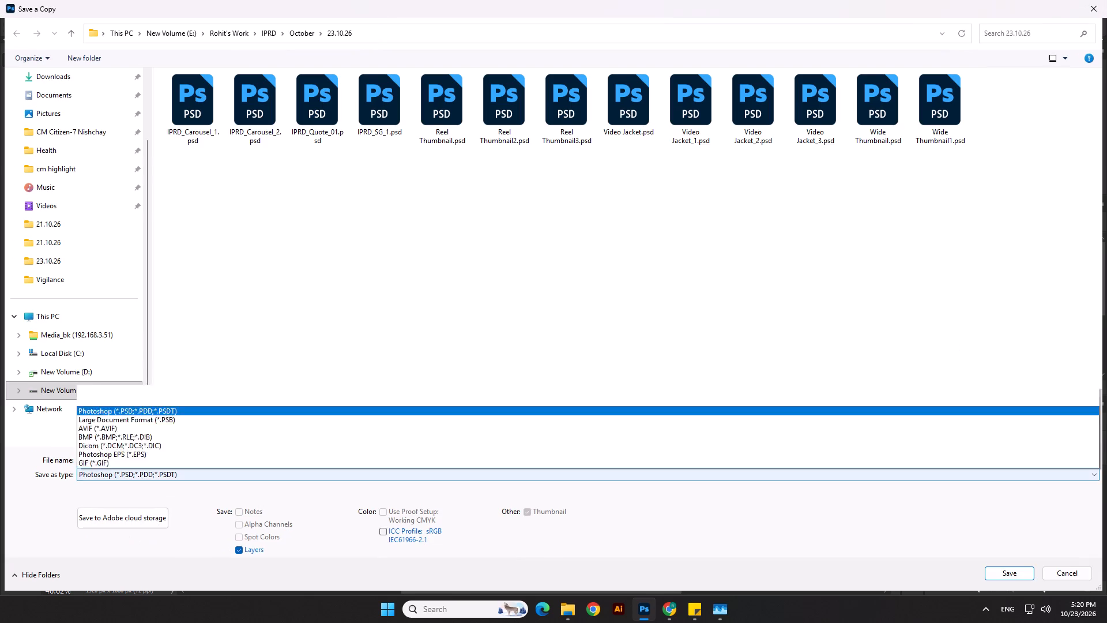
drag(126, 409, 131, 403)
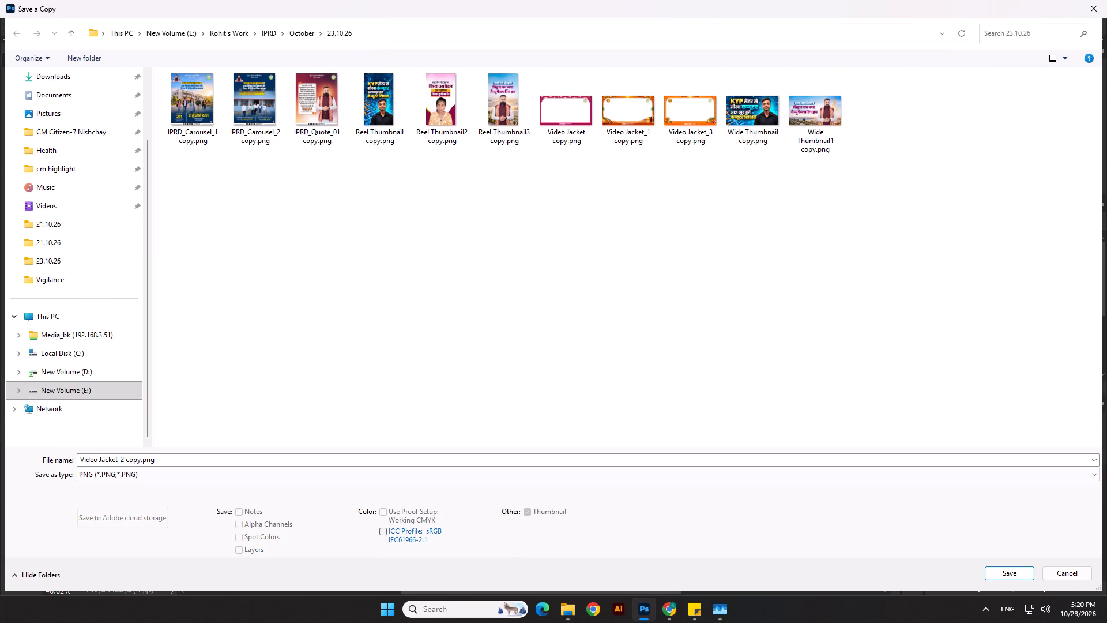
click(1006, 575)
click(632, 178)
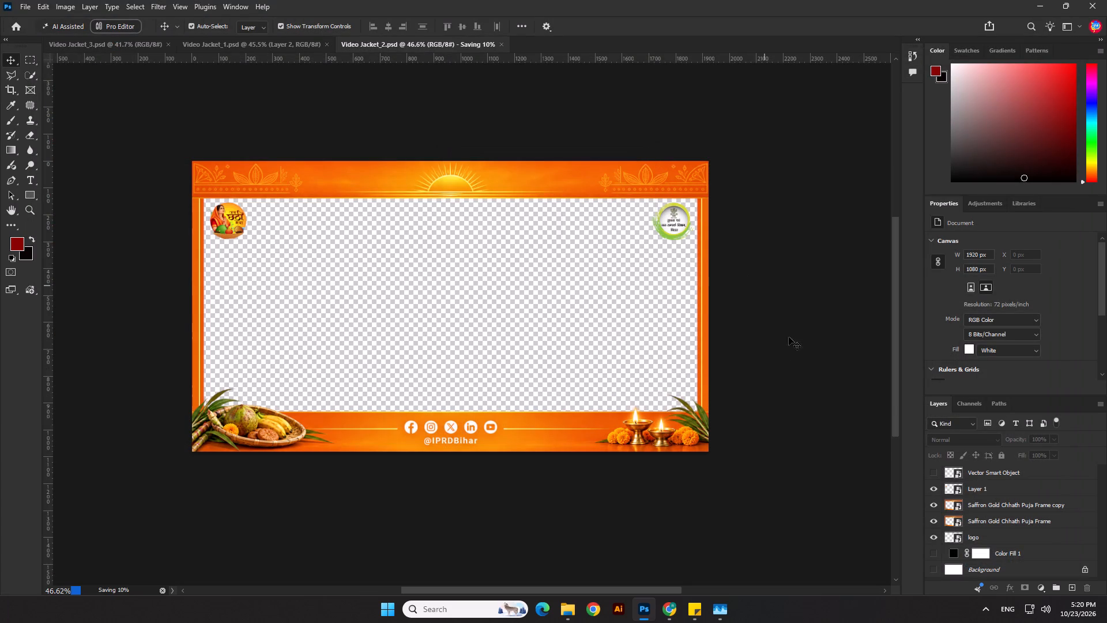
Save the Video Jacket_2.psd document again after the PNG export.
click(790, 350)
key(ctrl+s)
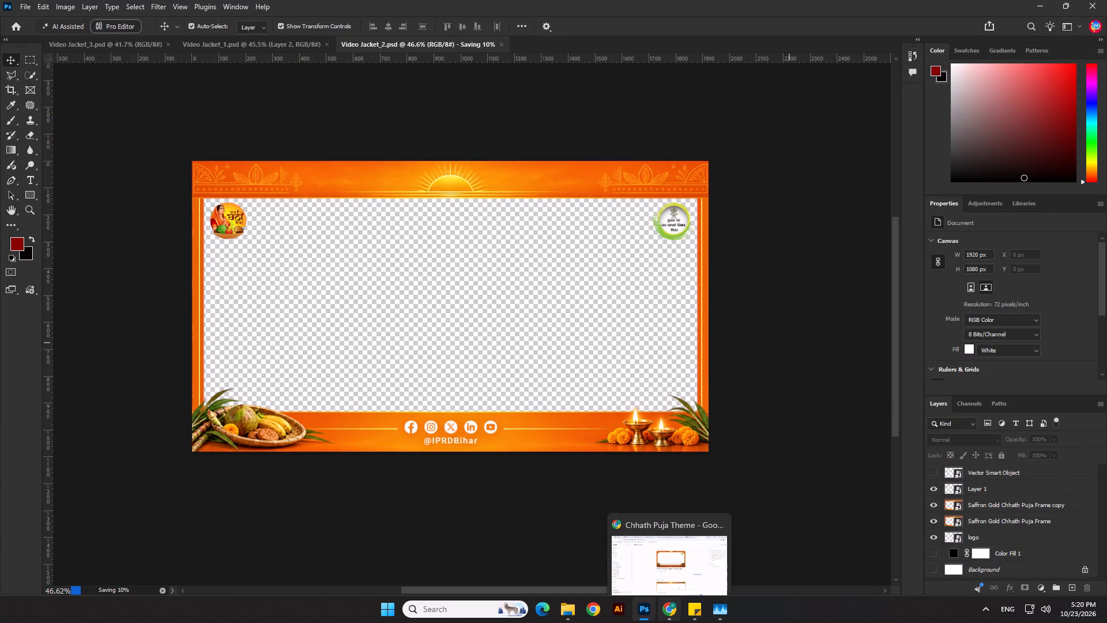
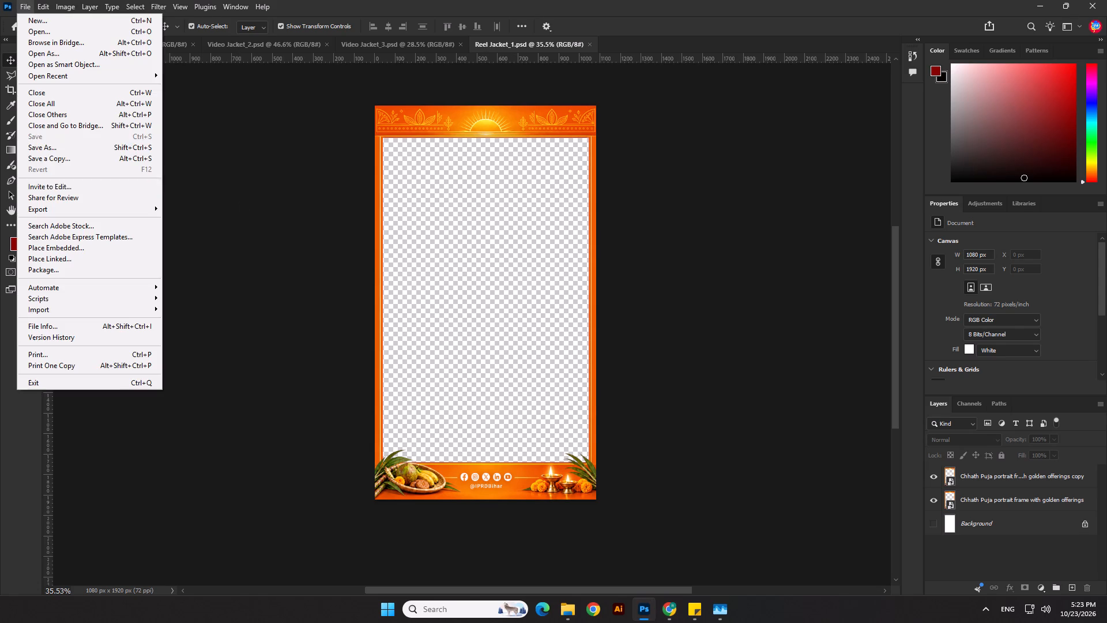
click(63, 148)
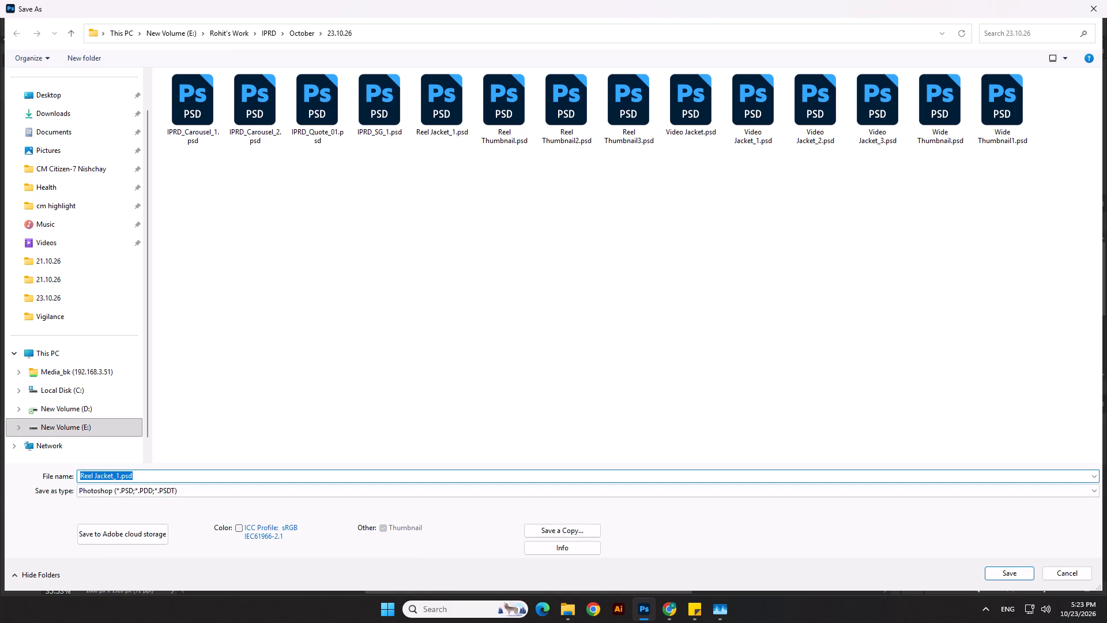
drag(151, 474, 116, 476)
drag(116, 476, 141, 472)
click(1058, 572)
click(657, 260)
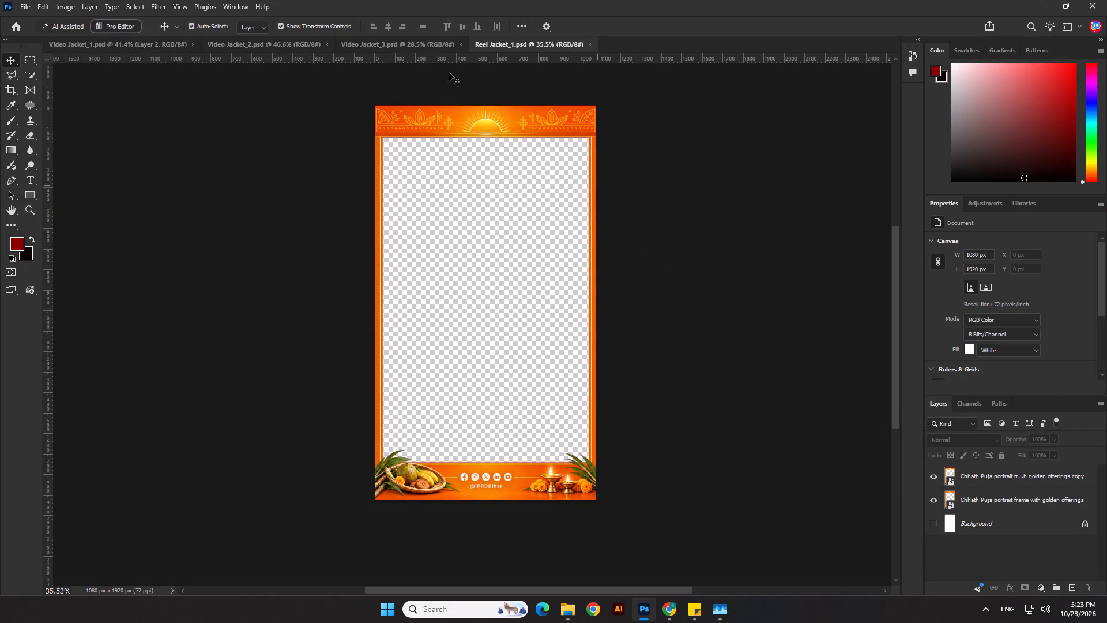
In Video Jacket_3.psd, move the round Layer 2 emblem across to about X 1260 px, Y 112 px, beside the green logo.
click(400, 39)
click(394, 287)
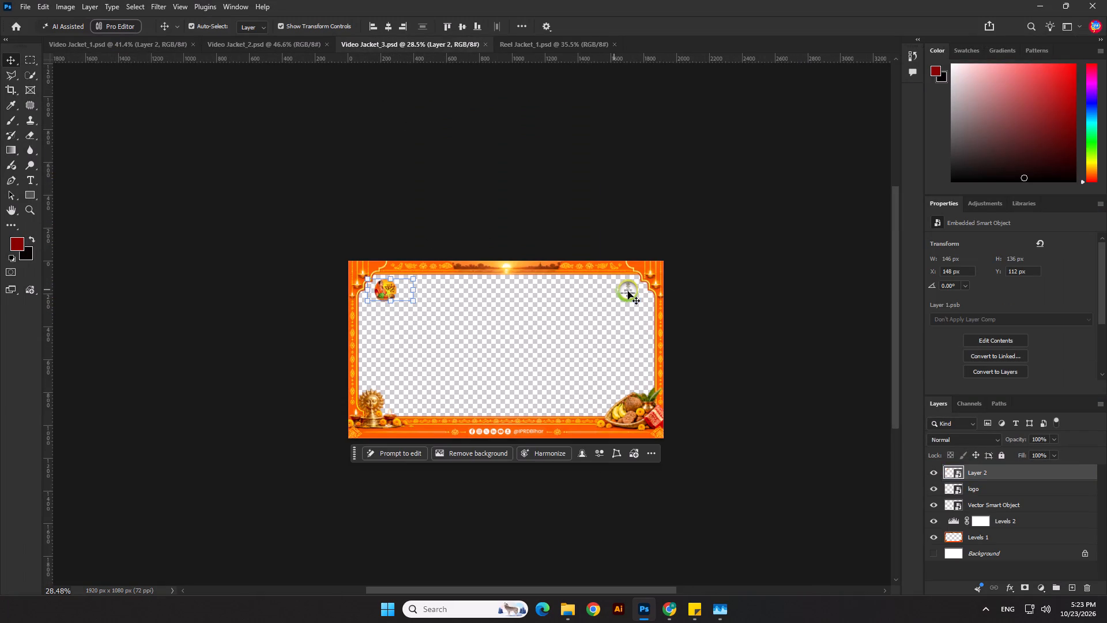
shift+click(628, 291)
click(401, 234)
drag(385, 290, 568, 296)
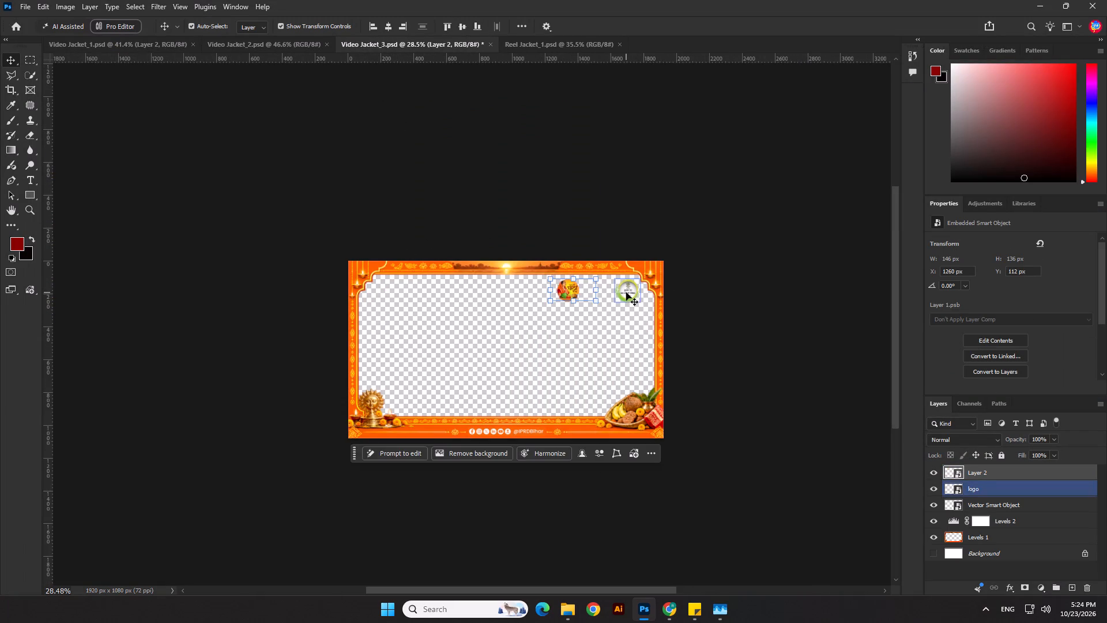
Copy the emblem and green logo from Video Jacket_3.psd into Reel Jacket_1.psd and place them just below the sun header.
shift+click(626, 292)
key(ctrl+c)
key(ctrl+c)
click(488, 48)
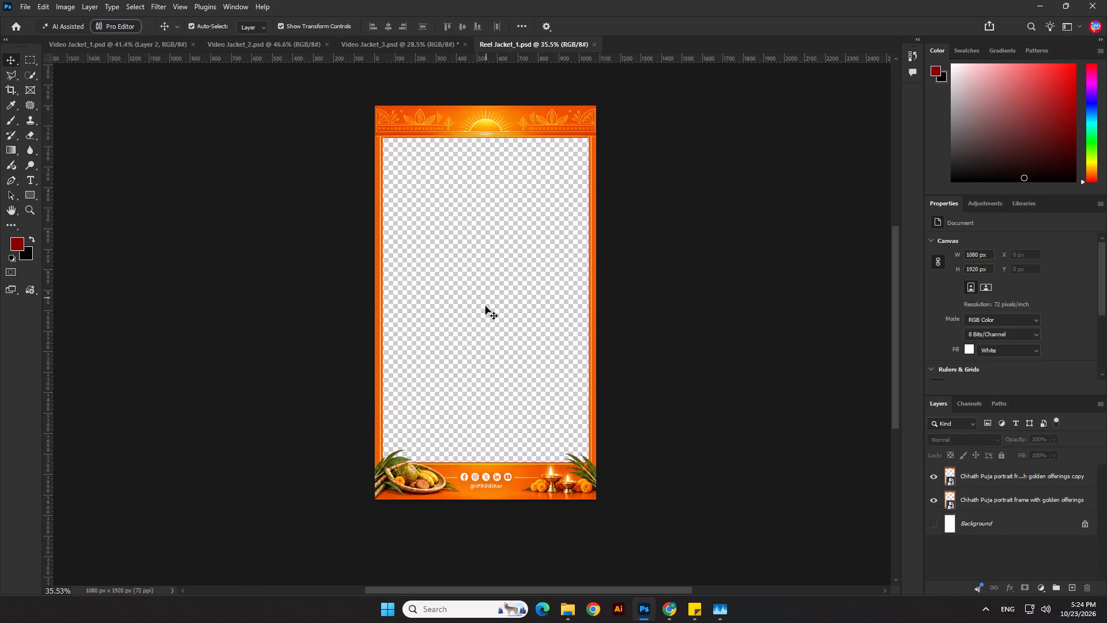
key(ctrl+v)
drag(521, 301, 520, 159)
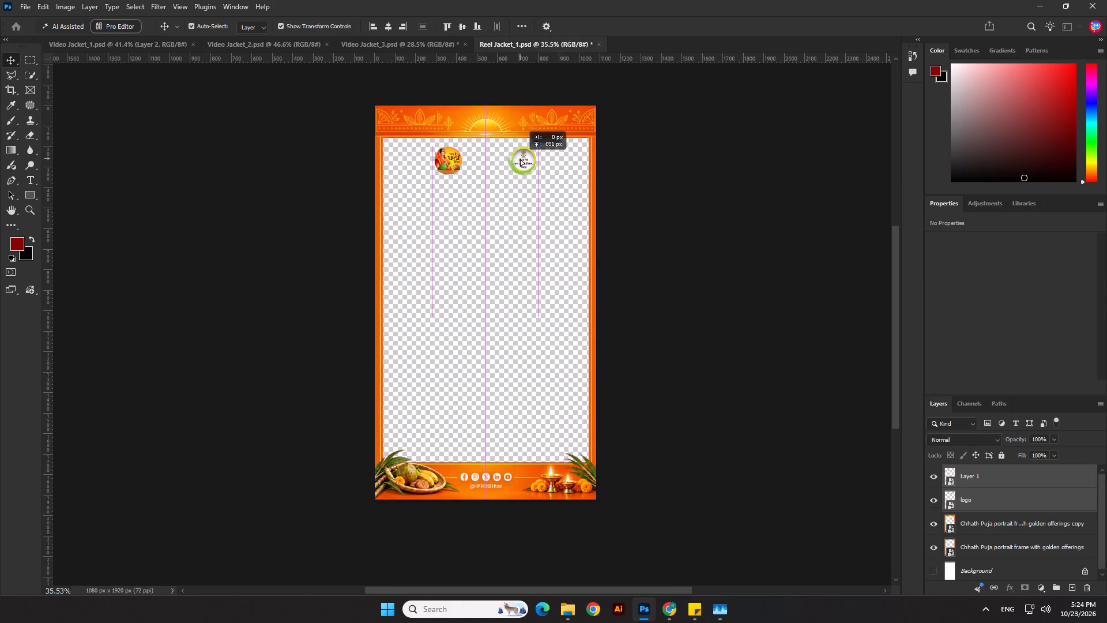
drag(520, 159, 521, 155)
Enlarge the pasted emblem and logo together to about 133% and nudge them slightly down from the header.
scroll(539, 149, up, 5)
drag(540, 160, 545, 160)
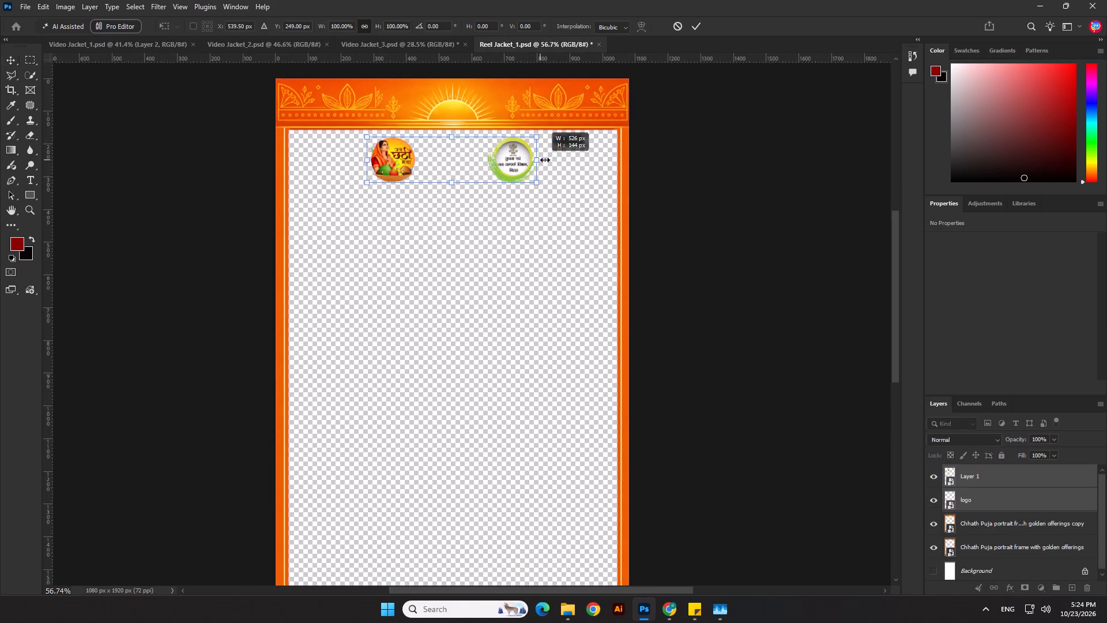
drag(545, 160, 597, 162)
key(Down)
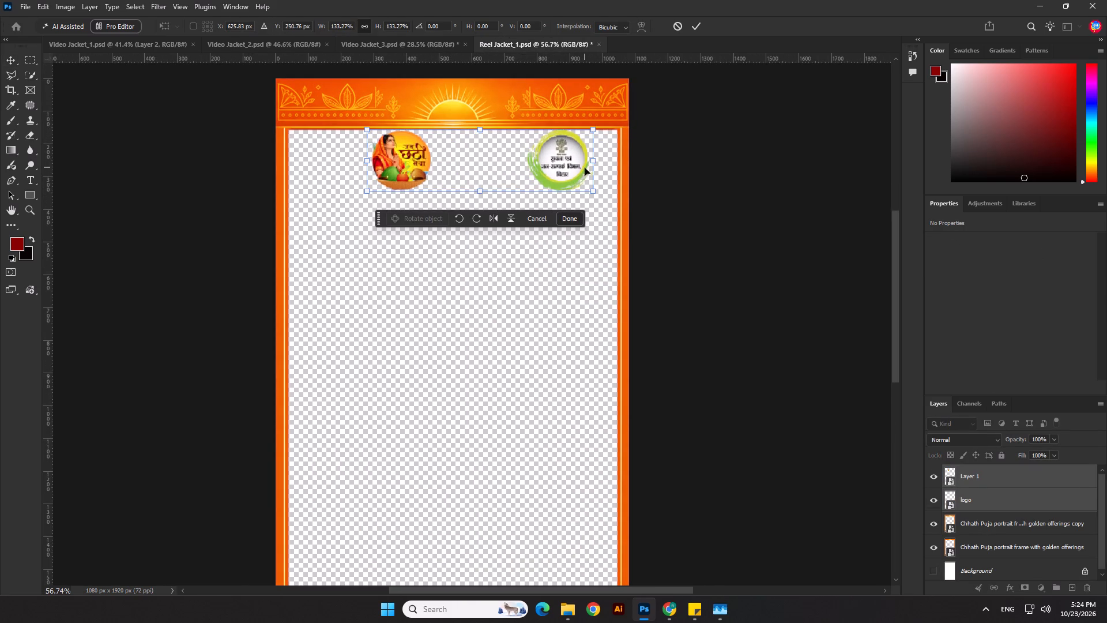
key(Down)
key(Down)
key(Down)
key(Down)
key(Down)
key(Down)
key(Down)
key(Down)
key(Down)
key(Down)
key(Down)
key(Return)
click(687, 175)
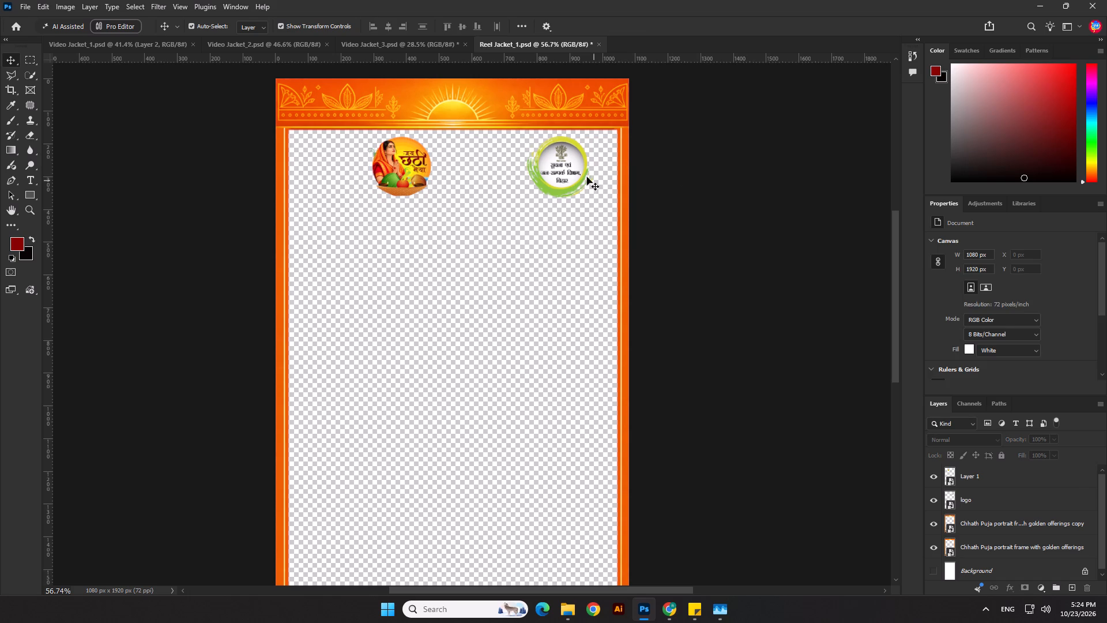
Undo the emblem's move in Video Jacket_3.psd and save the document.
click(428, 47)
key(ctrl+z)
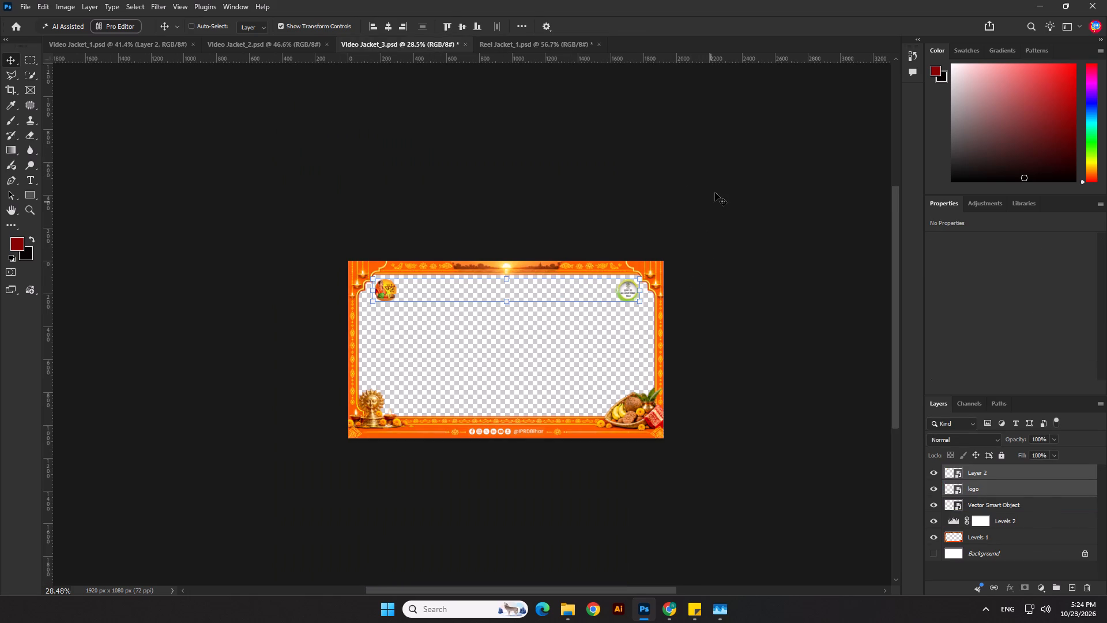
click(715, 193)
key(ctrl+s)
In Reel Jacket_1.psd, shift the green logo outward toward the right frame border to X 824 px.
click(545, 47)
scroll(633, 300, up, 2)
click(566, 129)
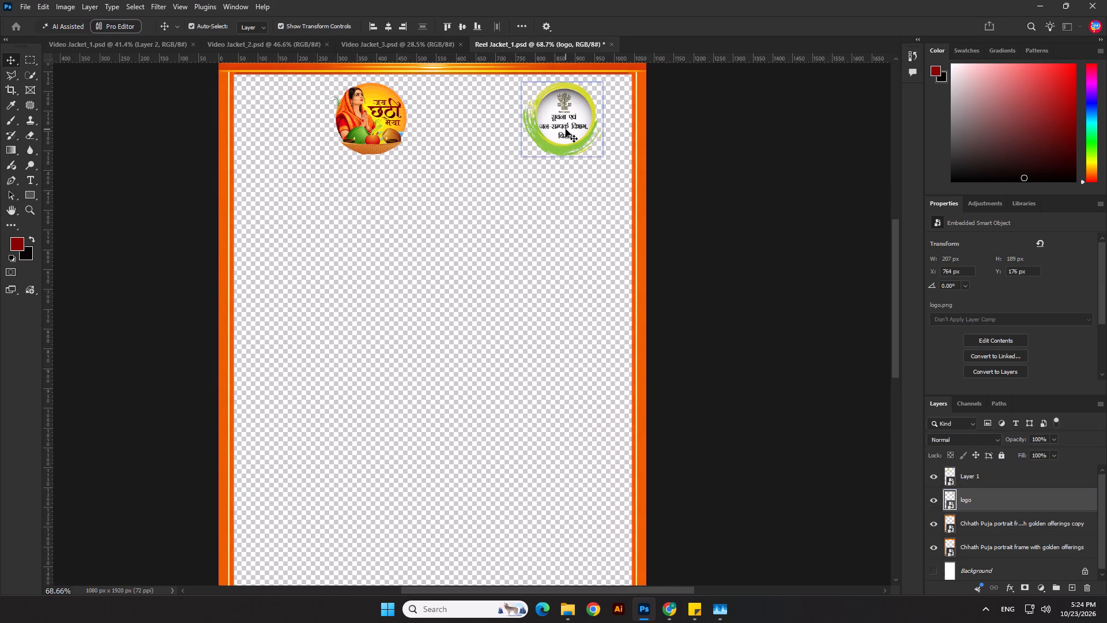
key(shift+Right)
key(shift+Right)
key(shift+Right)
key(shift+Right)
key(shift+Right)
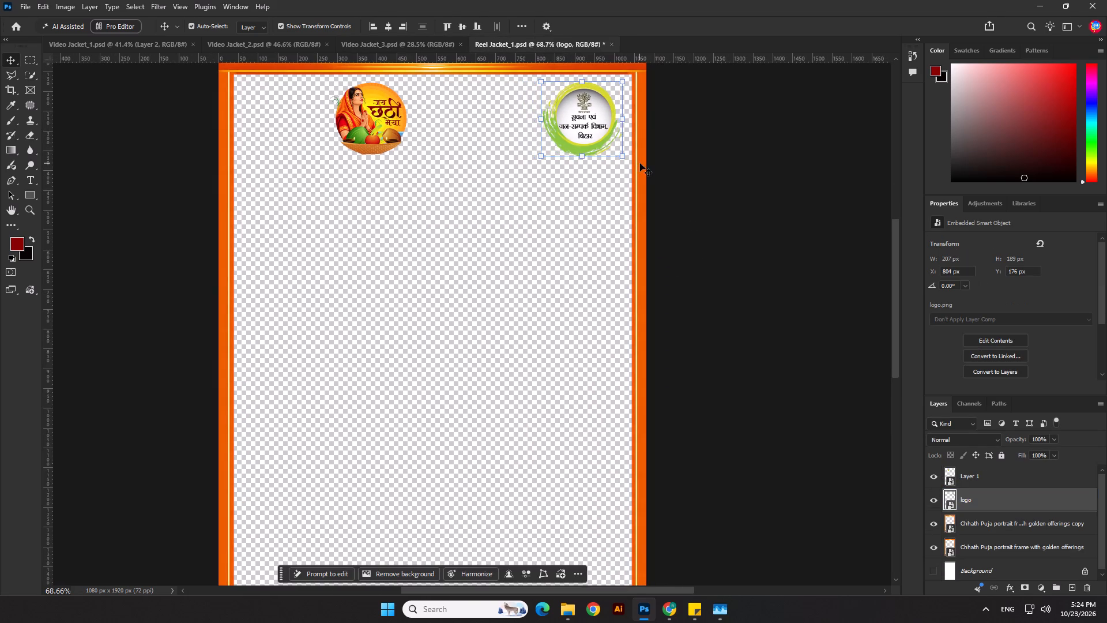
key(shift+Right)
click(694, 175)
Shift the round Layer 1 emblem outward to X 50 px, near the left frame border.
click(372, 131)
key(shift+Left)
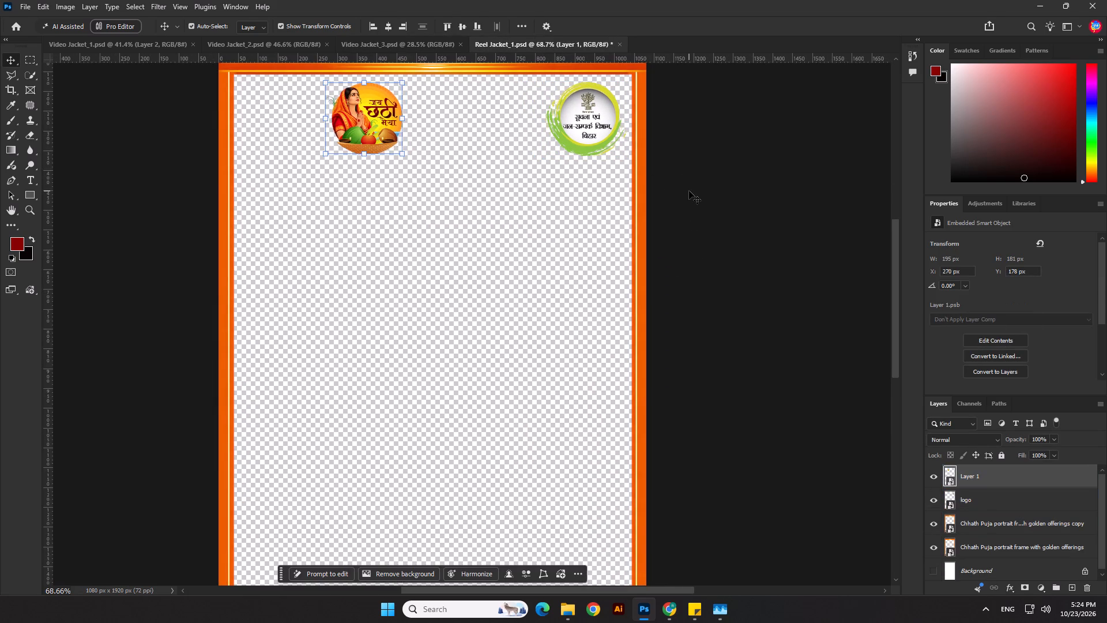
key(shift+Left)
key(shift+Left)
key(shift+Left)
key(shift+Left)
key(shift+Left)
key(shift+Left)
key(shift+Left)
key(shift+Left)
key(shift+Left)
key(shift+Left)
key(shift+Left)
key(shift+Left)
key(shift+Left)
key(shift+Left)
key(shift+Left)
key(shift+Left)
key(shift+Left)
key(shift+Left)
key(shift+Left)
key(shift+Left)
key(shift+Left)
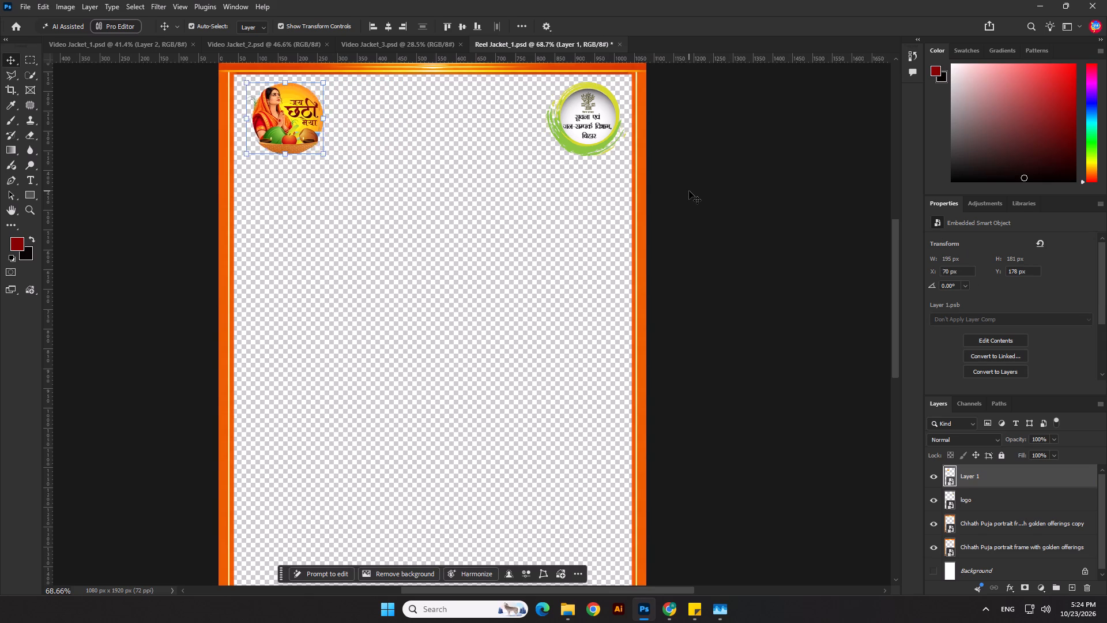
key(shift+Left)
key(shift+Right)
shift+click(696, 205)
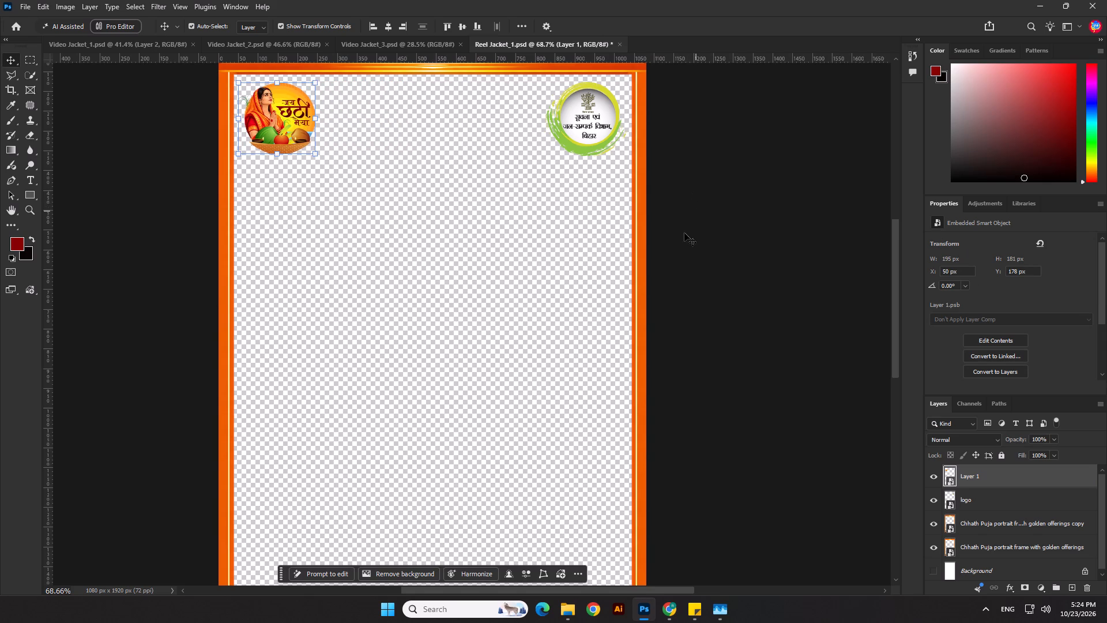
Group the emblem and green logo layers and centre the group horizontally on the canvas.
scroll(658, 318, down, 4)
click(692, 306)
scroll(592, 292, down, 1)
scroll(353, 221, up, 1)
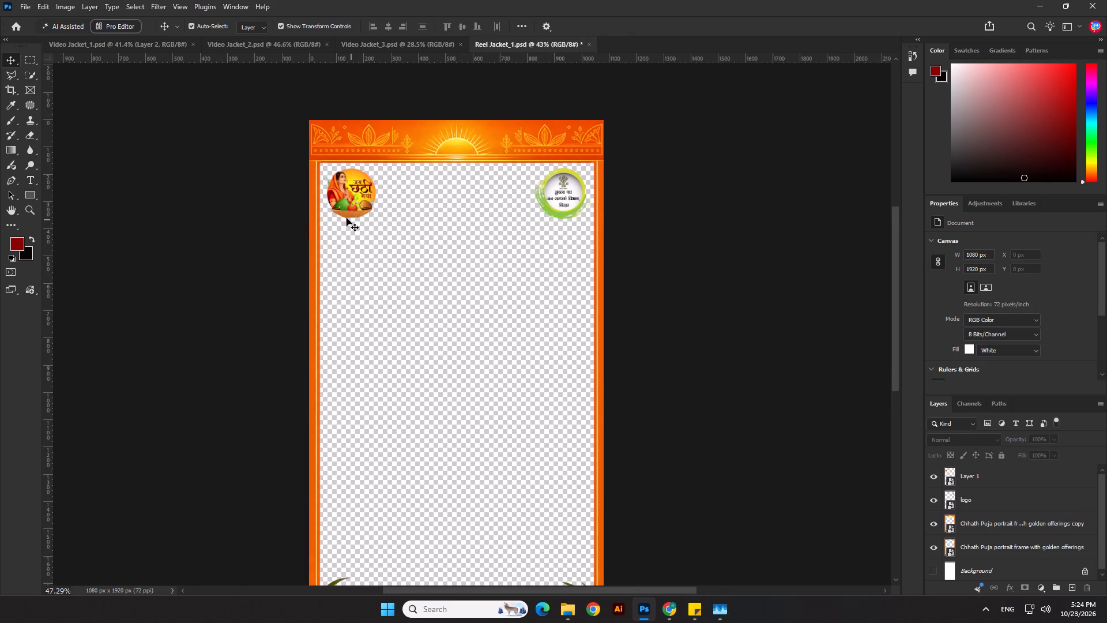
click(348, 207)
click(560, 199)
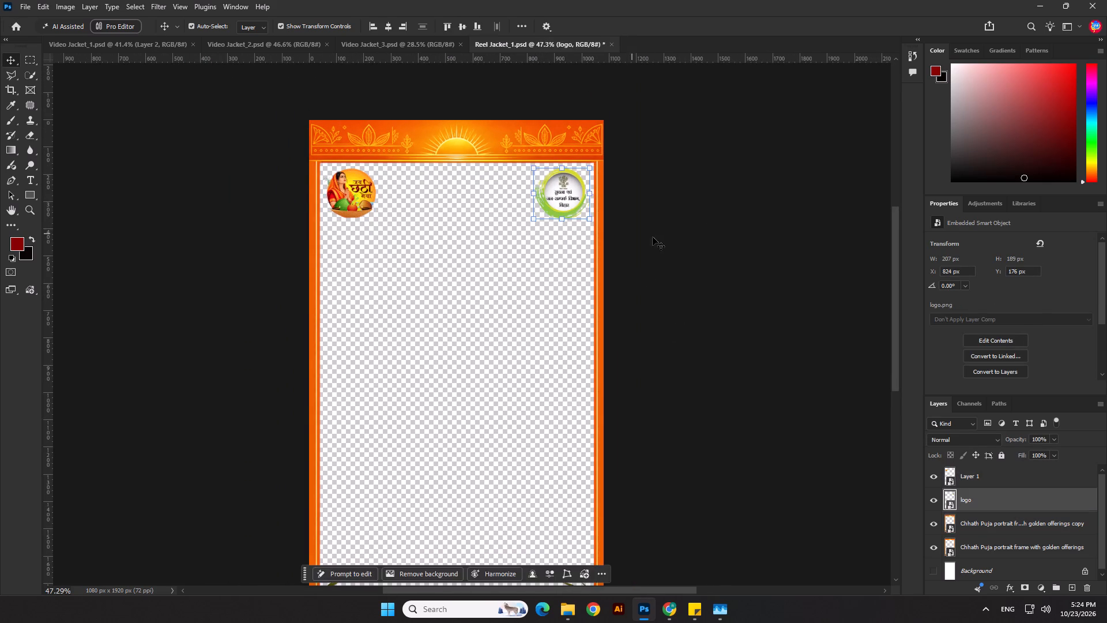
click(670, 242)
scroll(670, 246, down, 3)
click(385, 226)
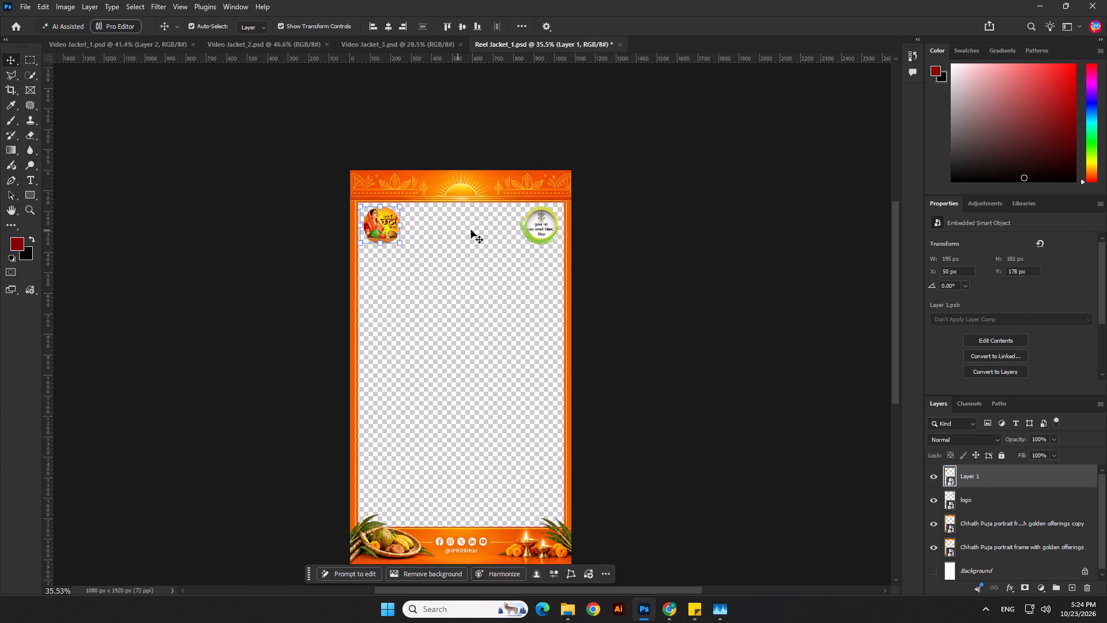
shift+click(537, 231)
key(ctrl+g)
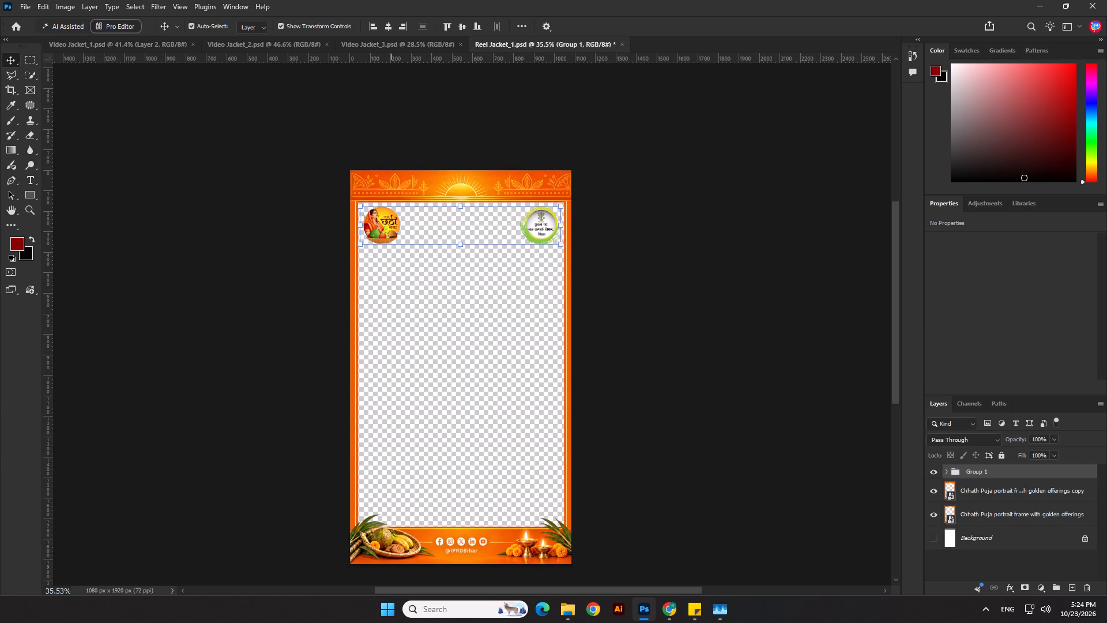
click(390, 27)
click(691, 307)
Scale the emblem and green logo down together slightly, making the logo about 191 px wide.
scroll(647, 252, down, 3)
scroll(424, 272, up, 3)
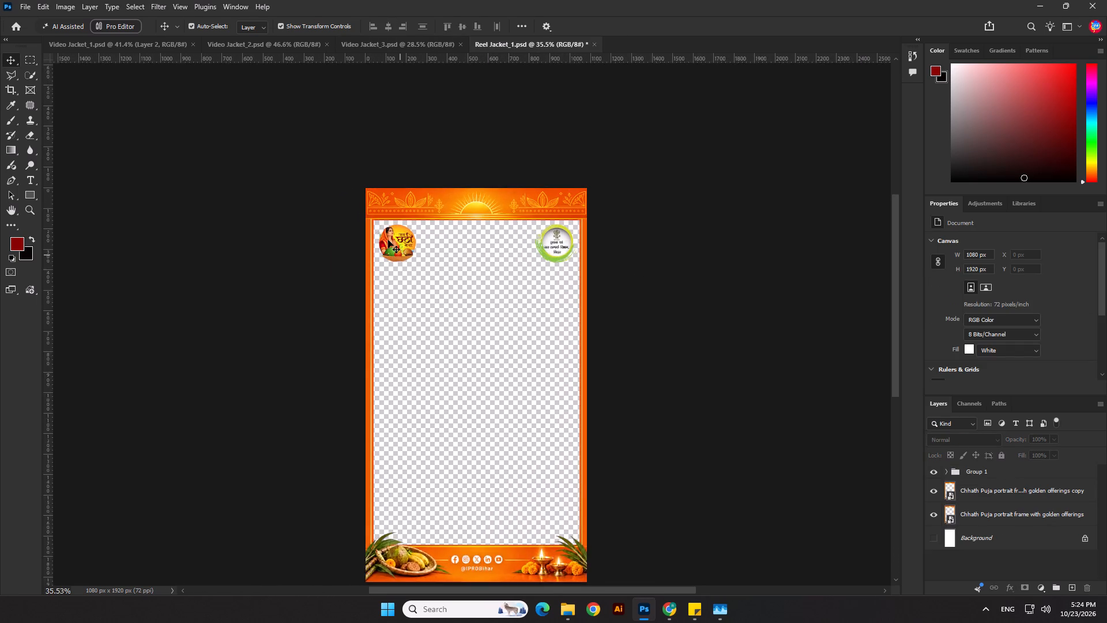
scroll(388, 240, up, 1)
click(388, 239)
shift+click(568, 241)
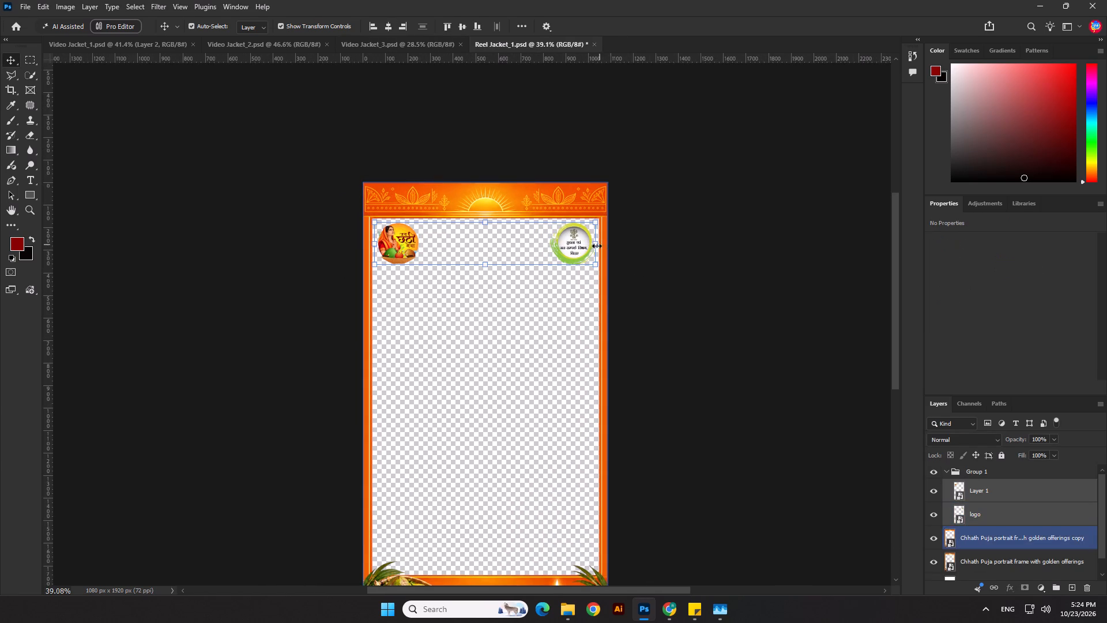
drag(596, 246, 578, 247)
key(Return)
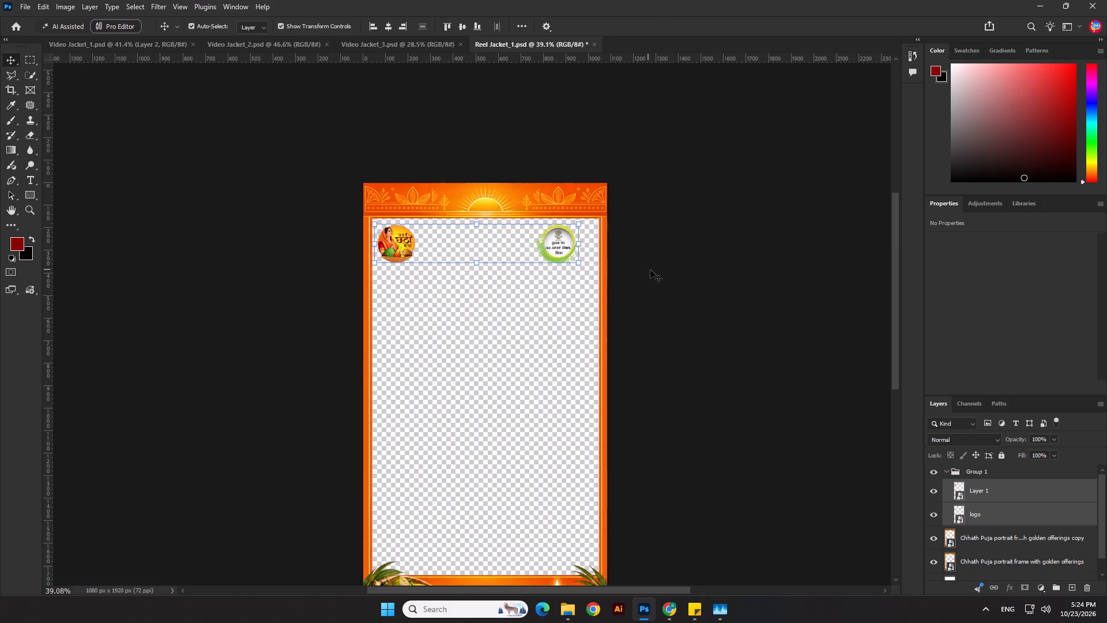
click(650, 270)
Move the green logo back toward the right frame border, to about X 841 px, Y 183 px.
drag(558, 256, 575, 256)
scroll(575, 256, up, 3)
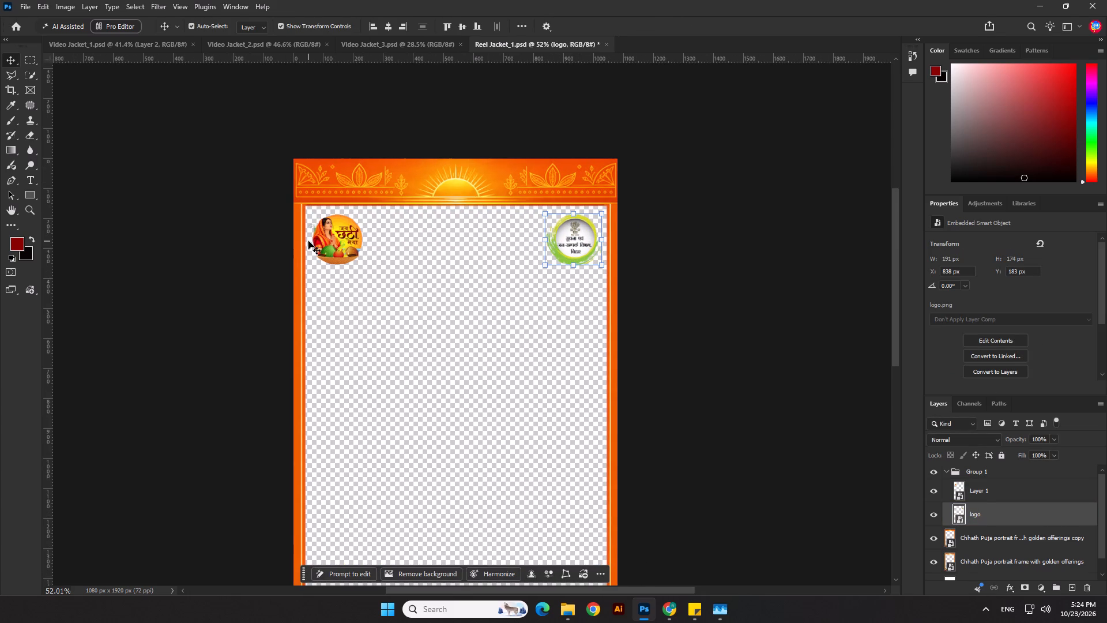
key(Right)
key(Right)
key(Right)
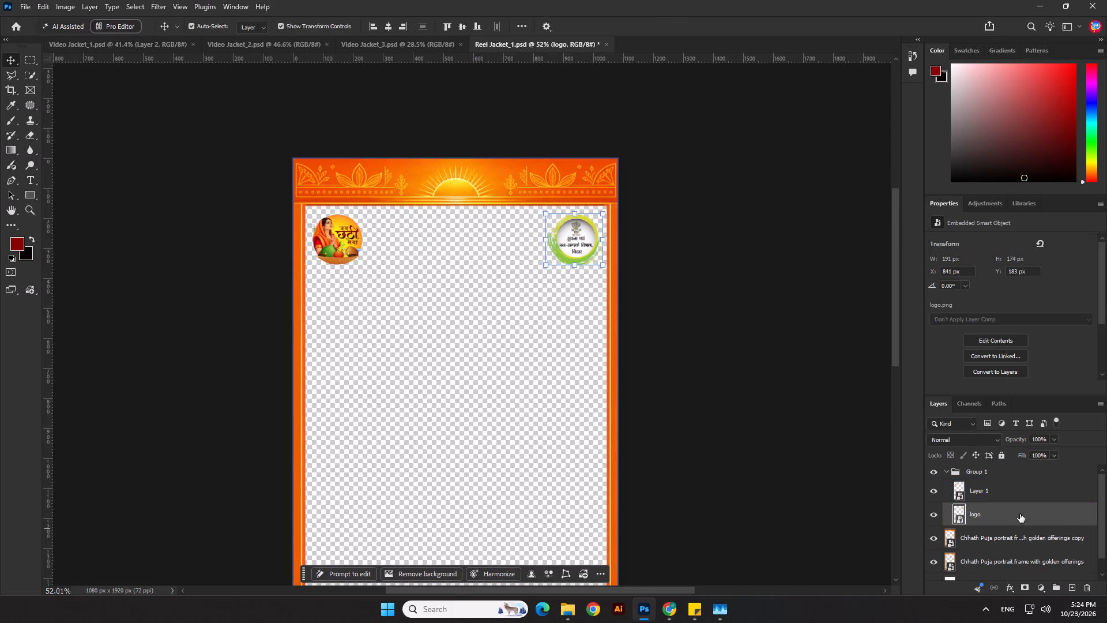
Centre Group 1 horizontally on the canvas again.
click(991, 471)
click(388, 26)
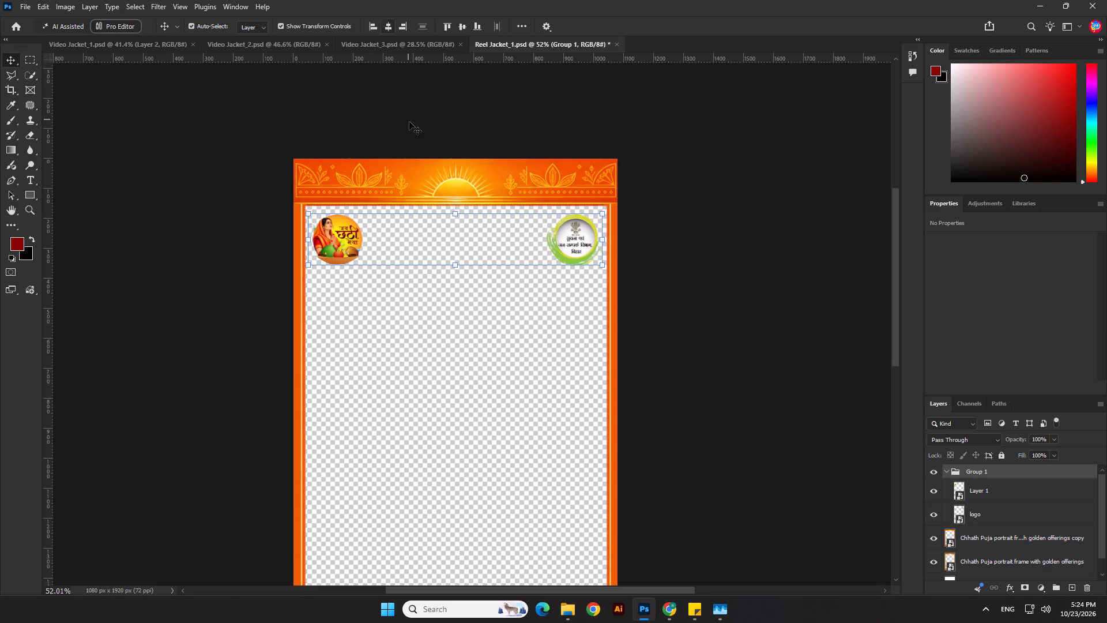
click(409, 110)
scroll(534, 249, down, 4)
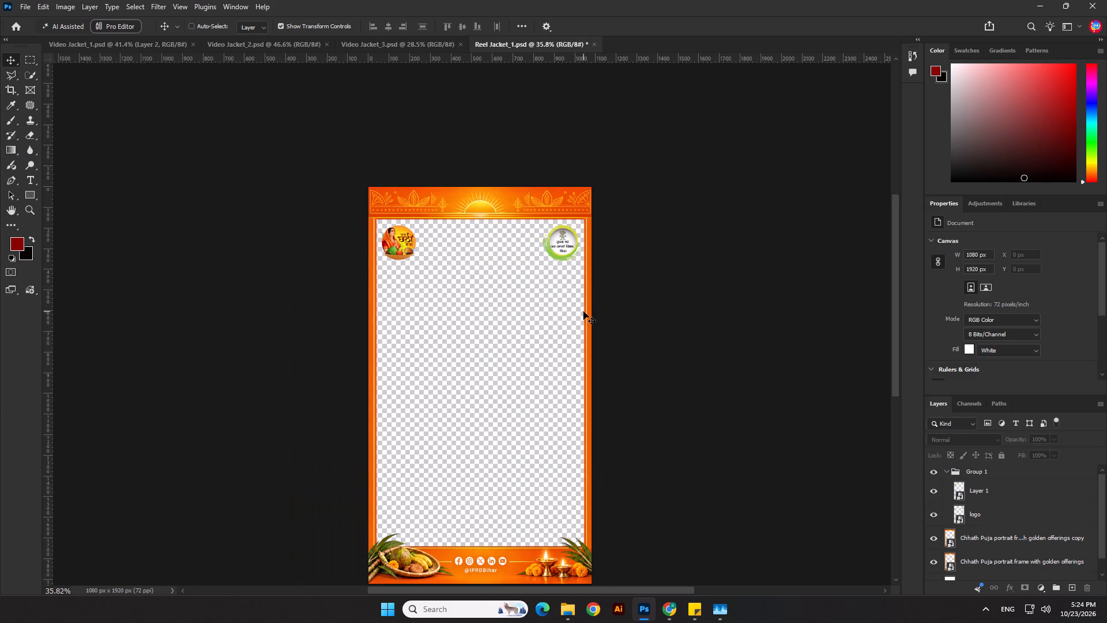
Save the Reel Jacket_1.psd document.
key(ctrl+s)
click(17, 13)
click(72, 163)
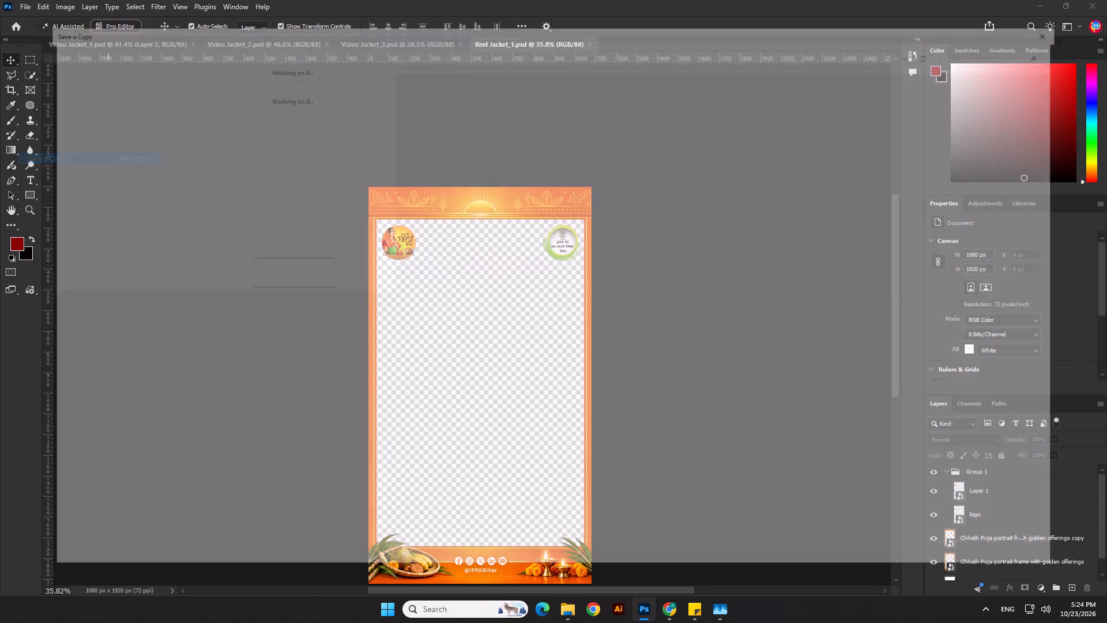
click(152, 476)
click(133, 404)
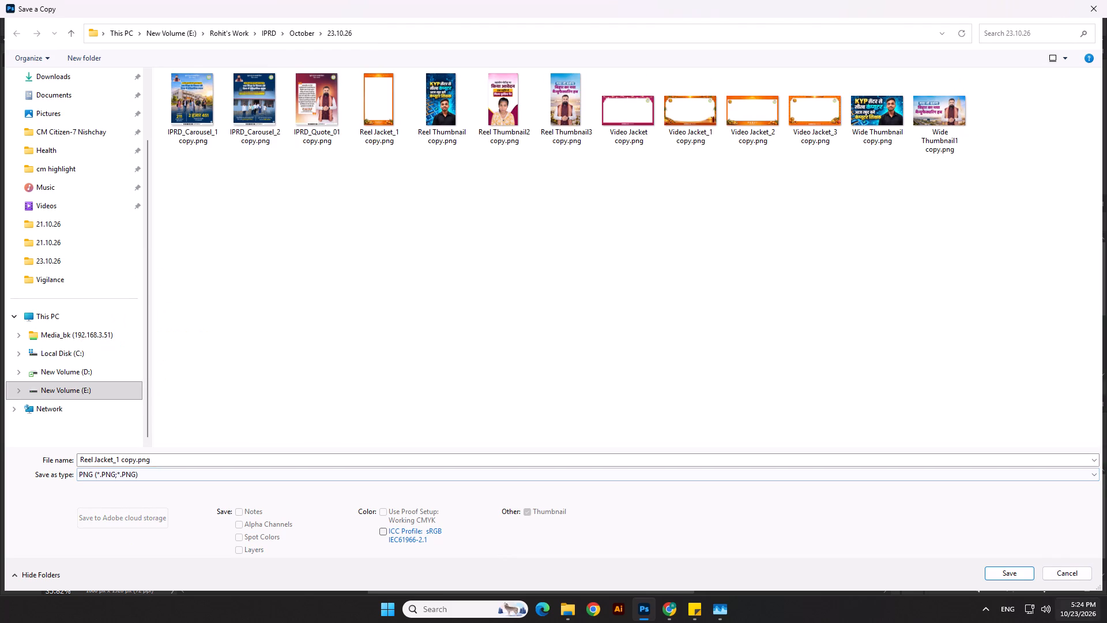
click(1007, 571)
click(574, 301)
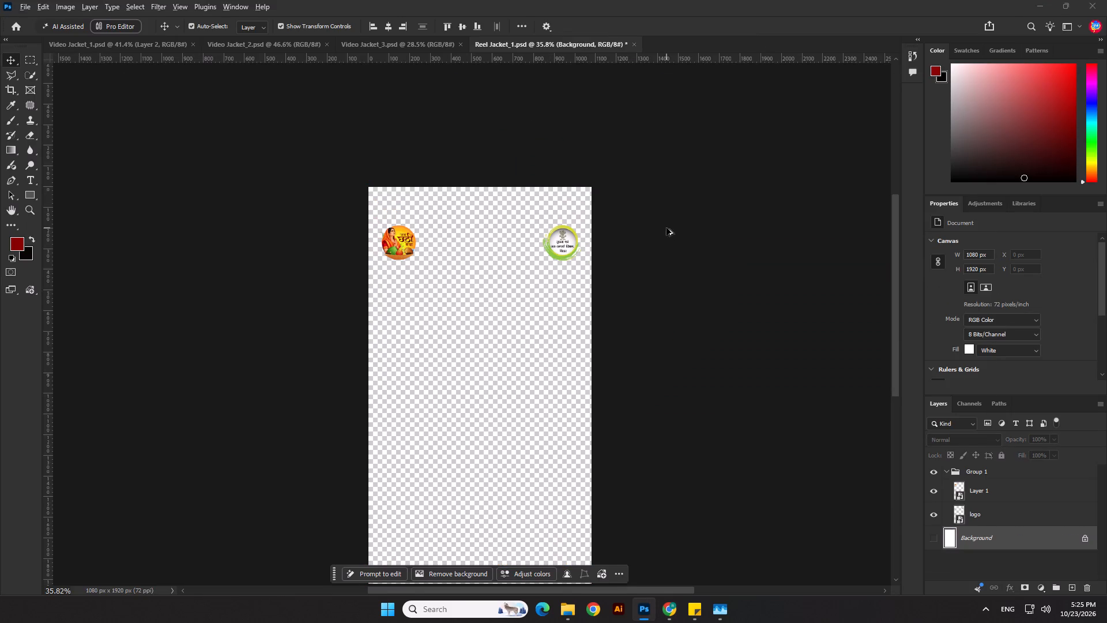
drag(908, 66, 517, 319)
key(alt+Tab)
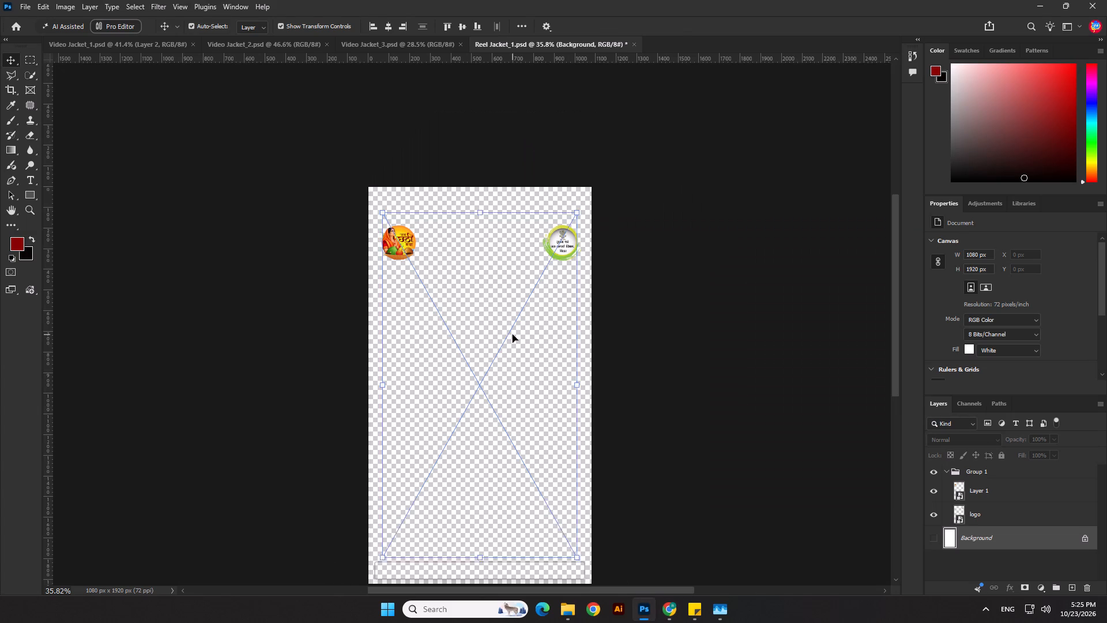
drag(479, 215, 488, 190)
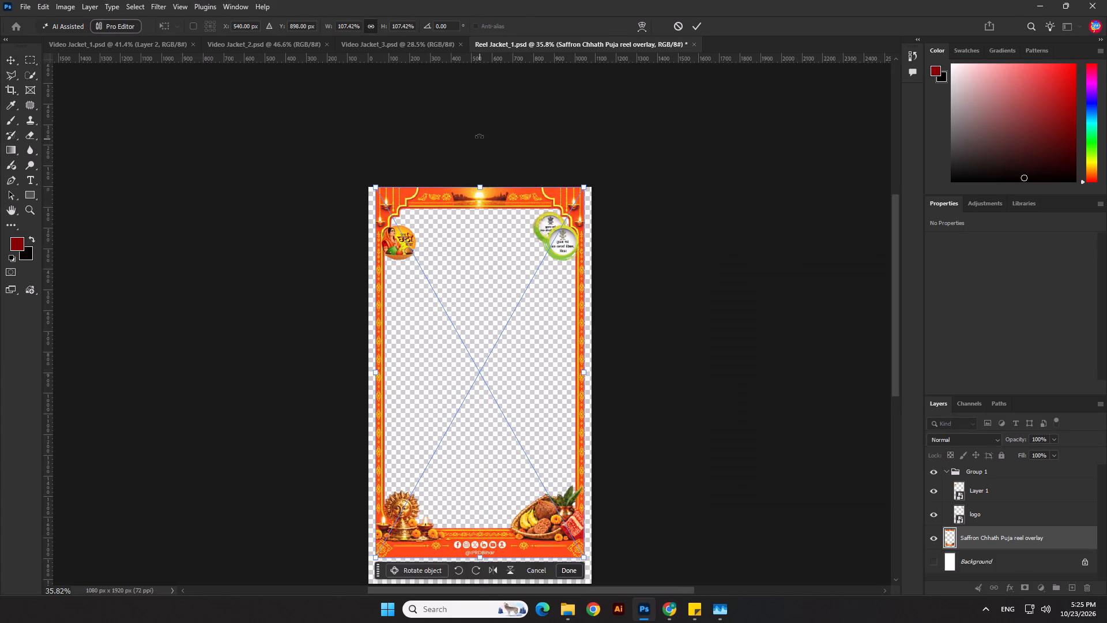
scroll(479, 136, down, 3)
scroll(484, 202, up, 15)
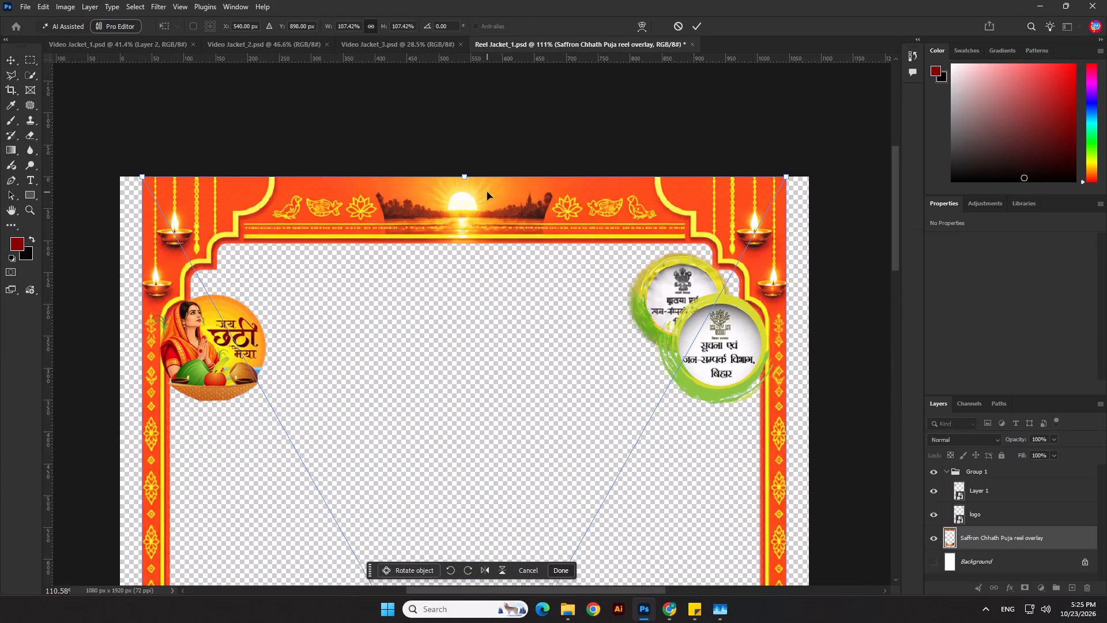
scroll(506, 154, down, 14)
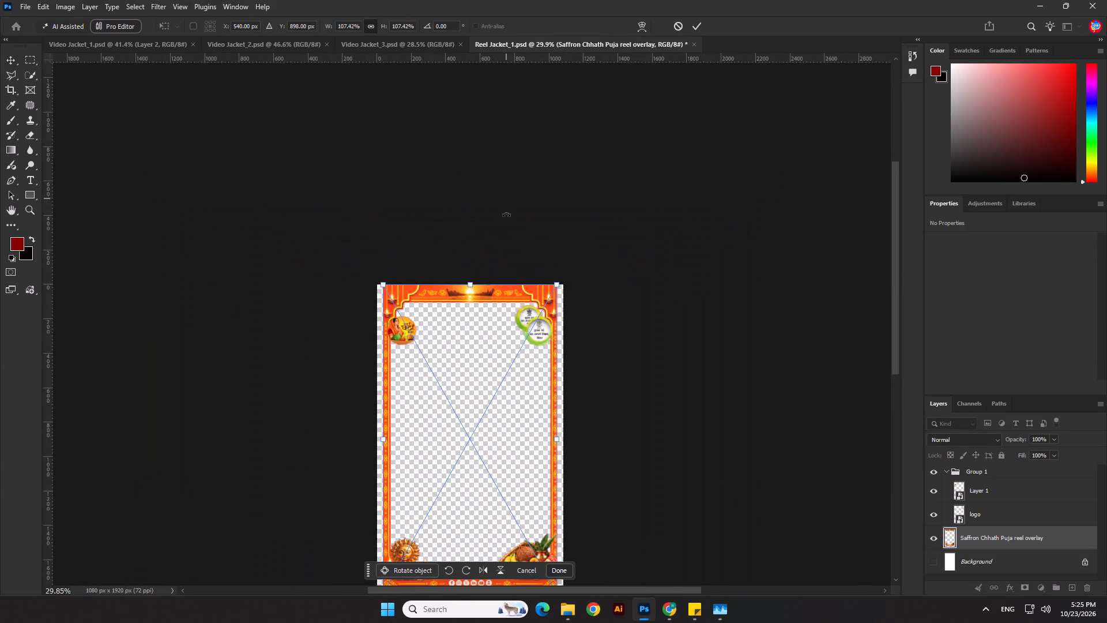
scroll(542, 250, down, 4)
drag(472, 508, 472, 522)
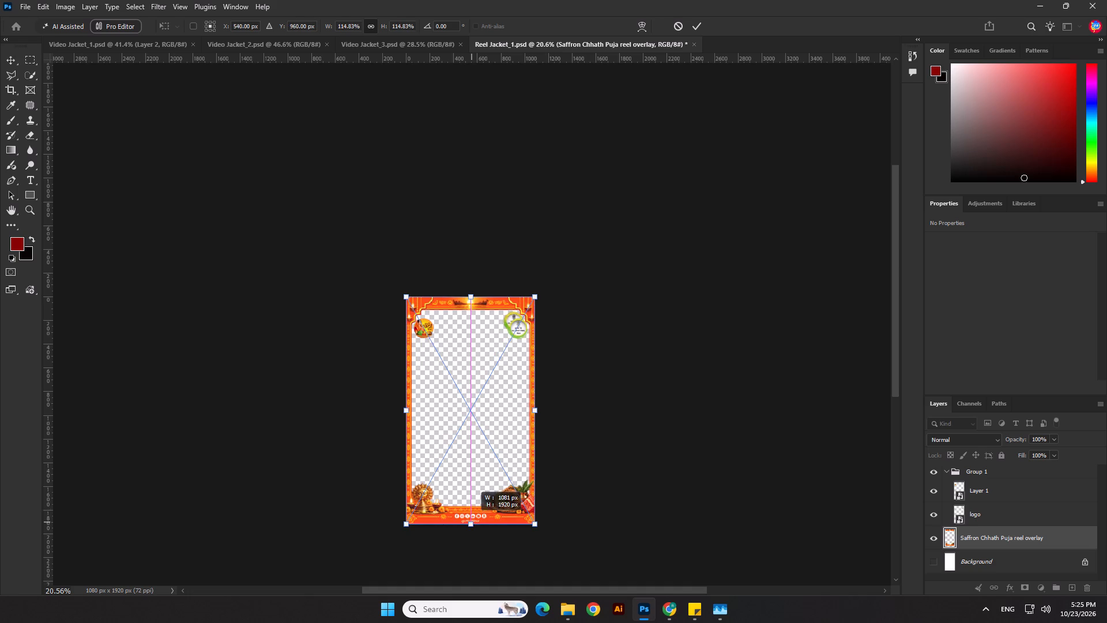
drag(472, 522, 471, 523)
key(Return)
Enlarge the saffron overlay slightly to about 1084 x 1927 px and center it horizontally and vertically on the canvas.
scroll(476, 280, up, 13)
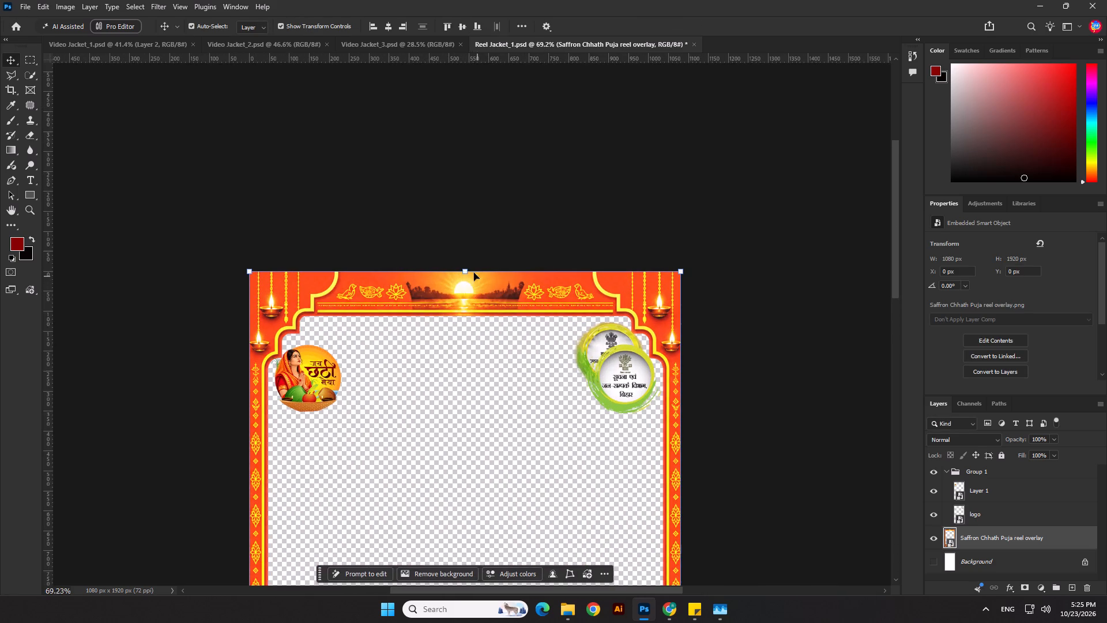
click(466, 269)
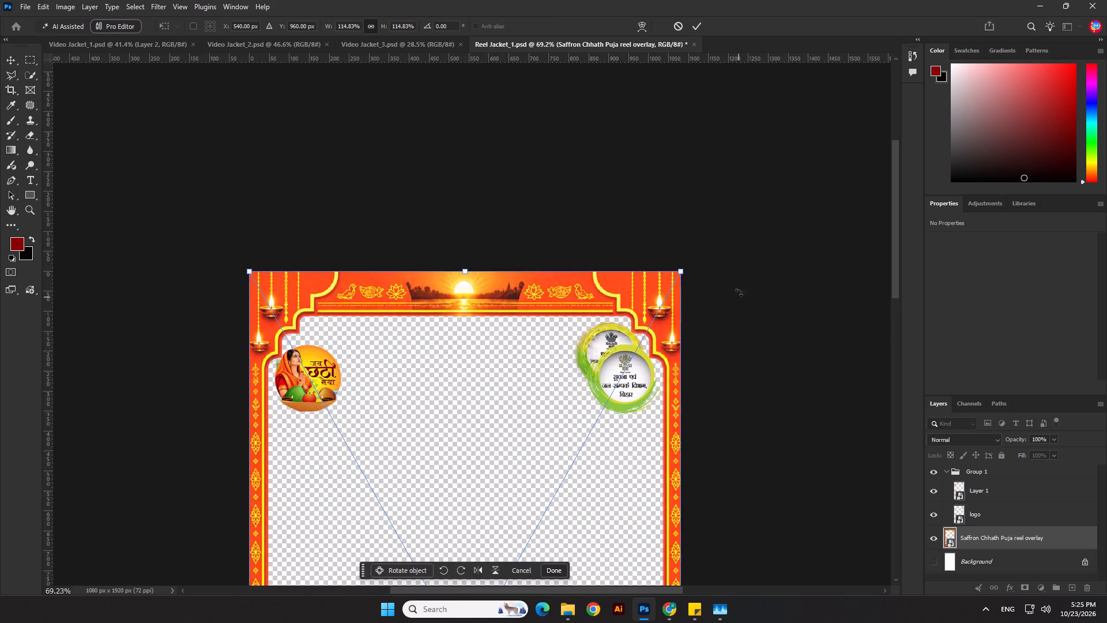
scroll(736, 286, up, 3)
click(731, 258)
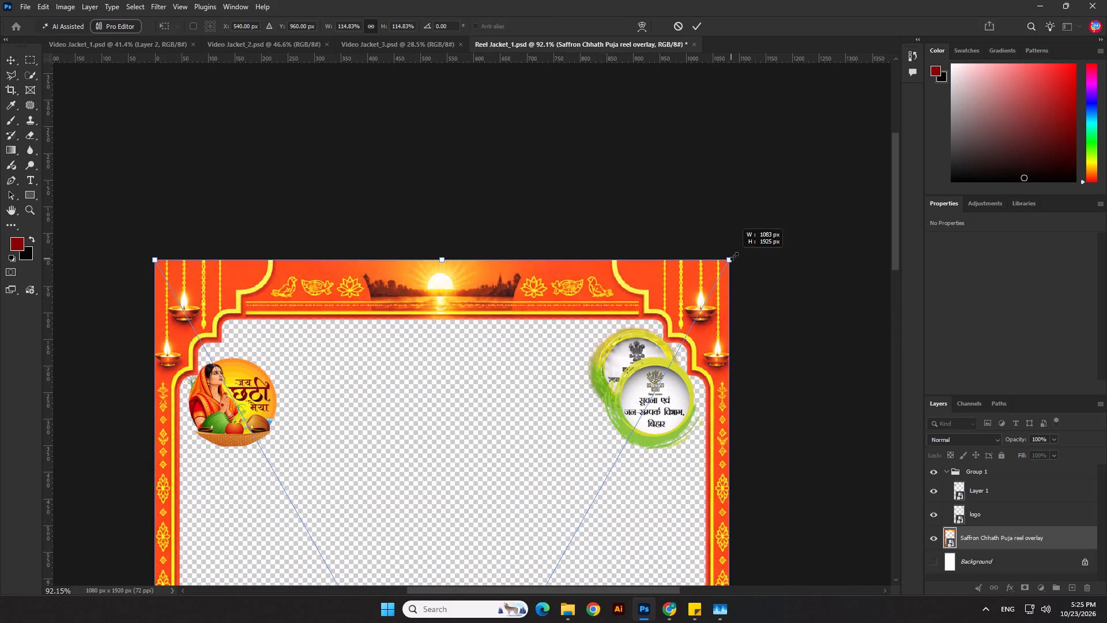
key(Return)
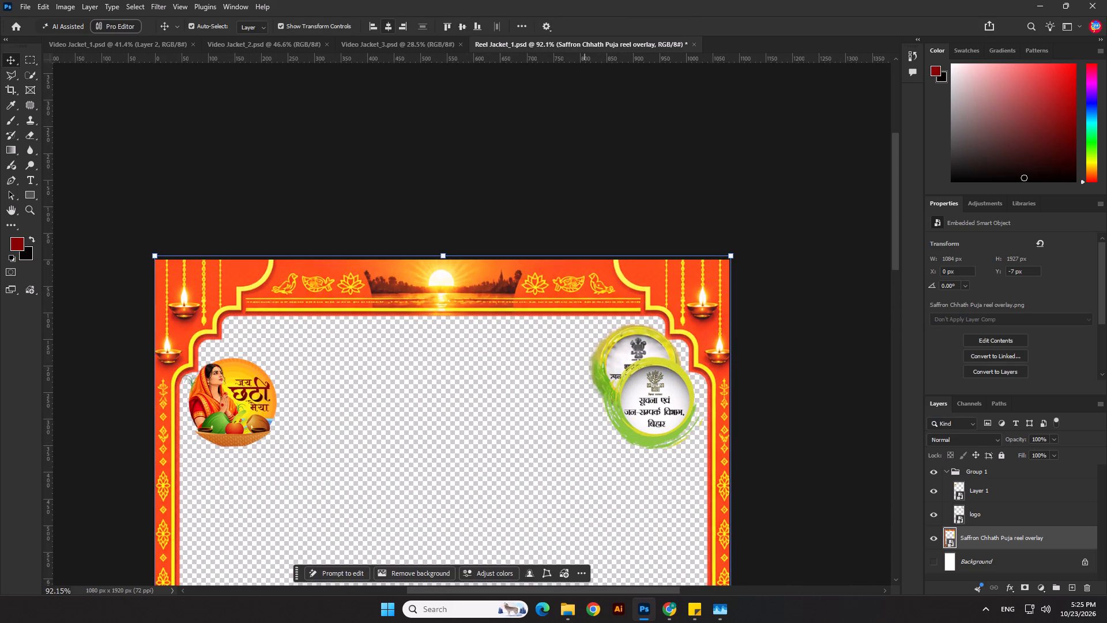
click(388, 25)
click(461, 25)
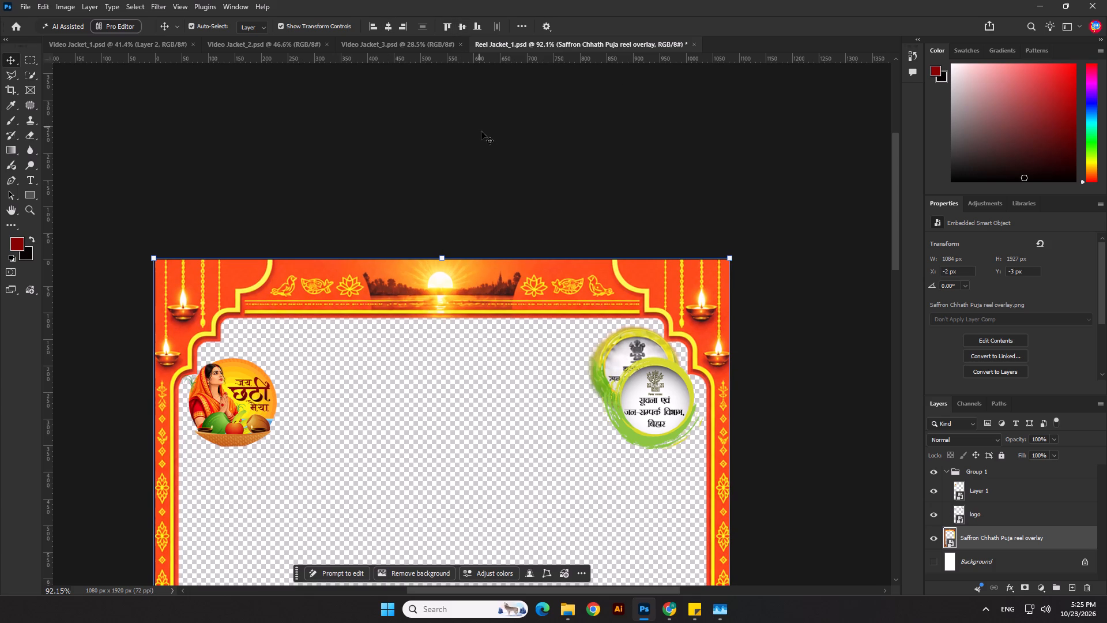
click(481, 132)
scroll(707, 229, down, 9)
scroll(660, 333, down, 5)
scroll(563, 351, down, 1)
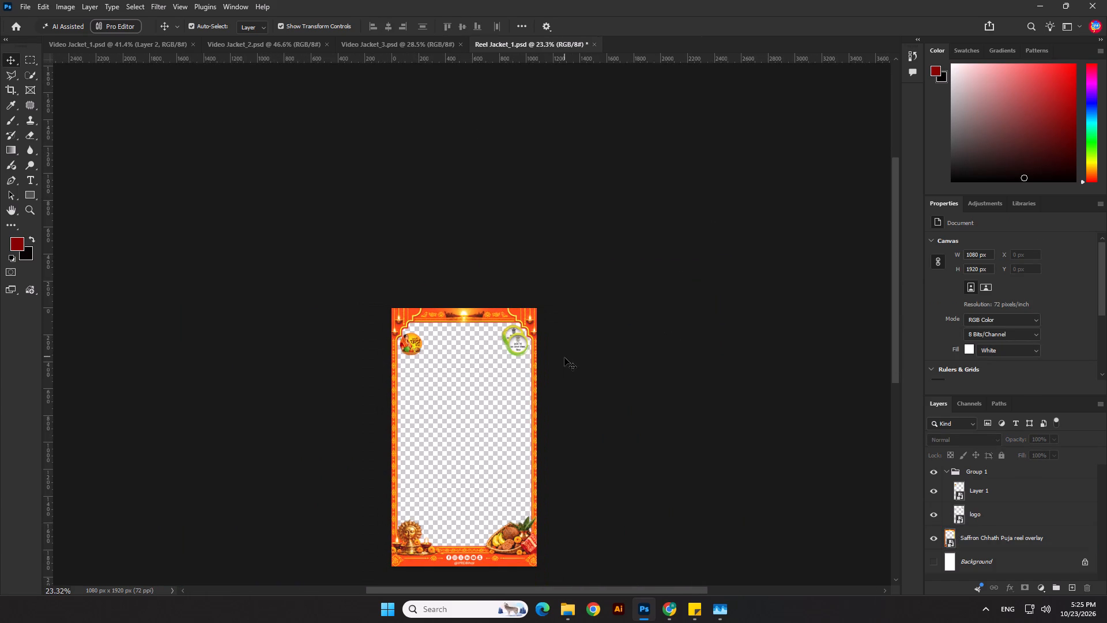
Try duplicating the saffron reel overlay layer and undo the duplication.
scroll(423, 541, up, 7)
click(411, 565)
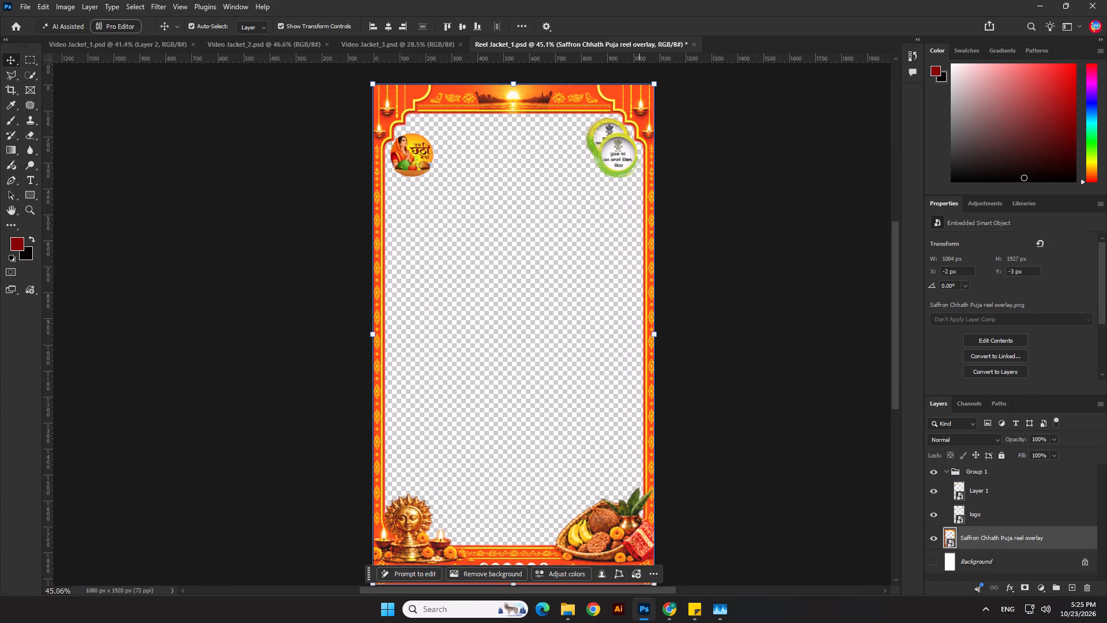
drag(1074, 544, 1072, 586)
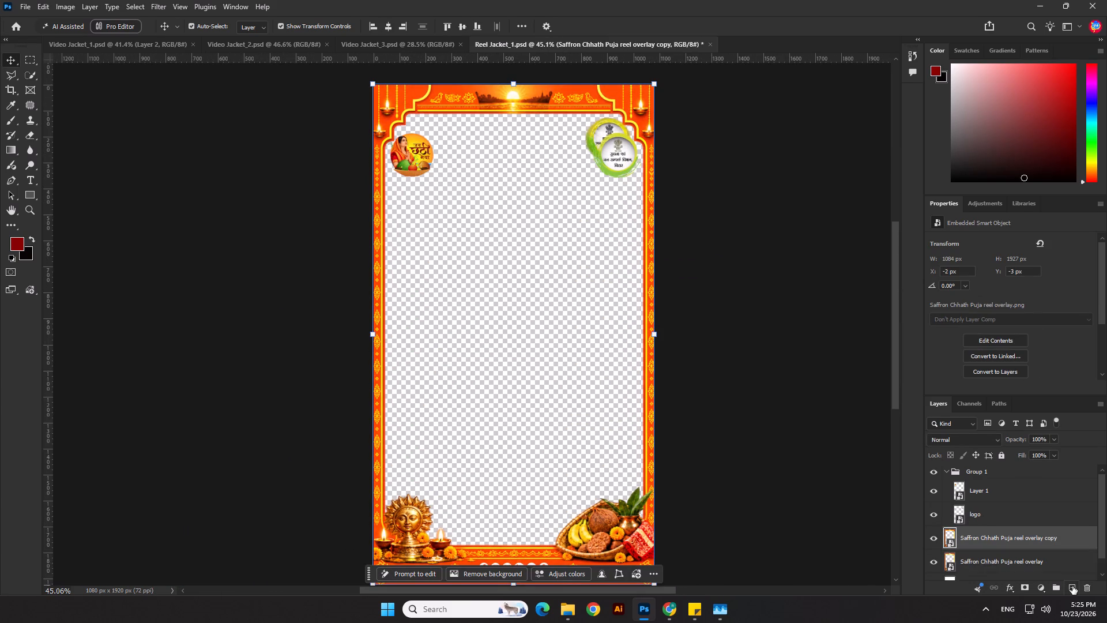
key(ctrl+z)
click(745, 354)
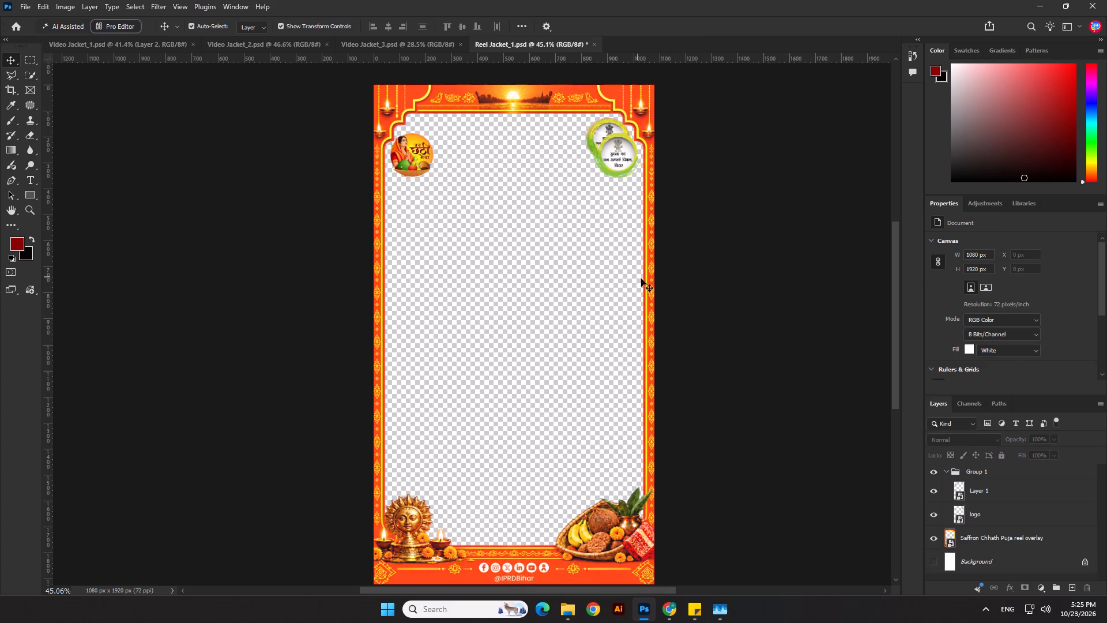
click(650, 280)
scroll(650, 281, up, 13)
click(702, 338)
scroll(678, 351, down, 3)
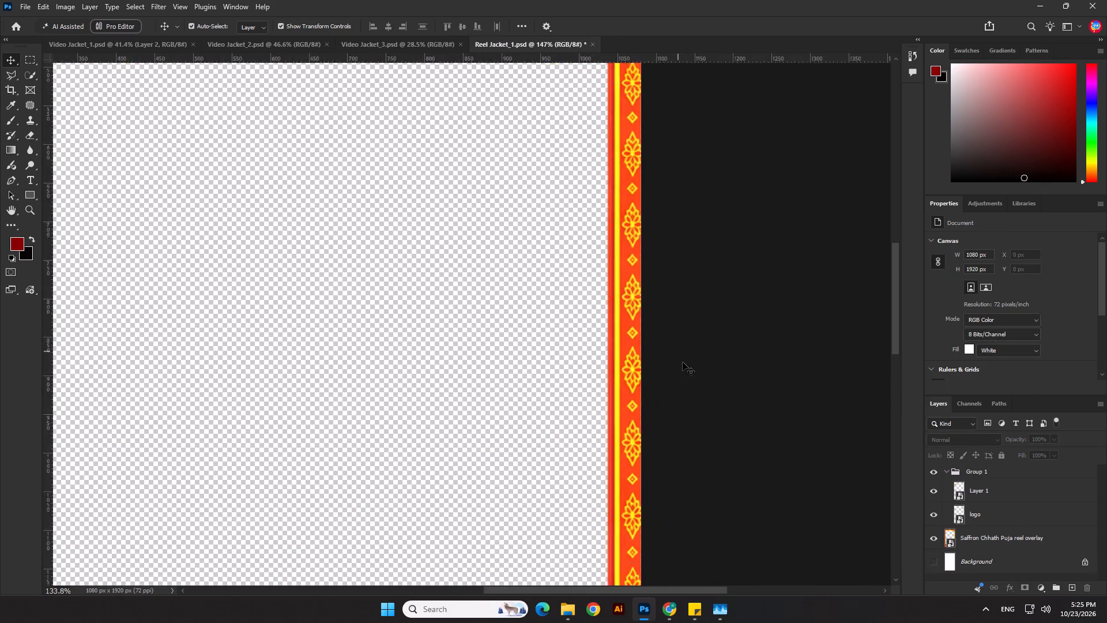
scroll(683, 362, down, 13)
Open the contents of the saffron Chhath Puja reel overlay smart object for editing.
scroll(440, 145, up, 9)
click(473, 151)
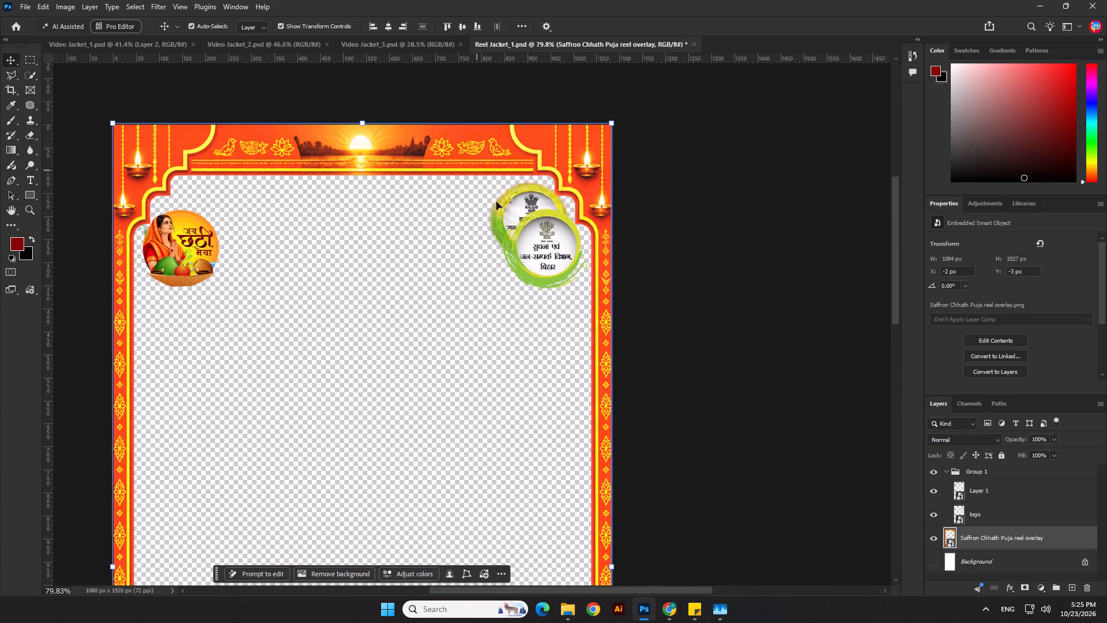
scroll(936, 493, up, 2)
click(13, 75)
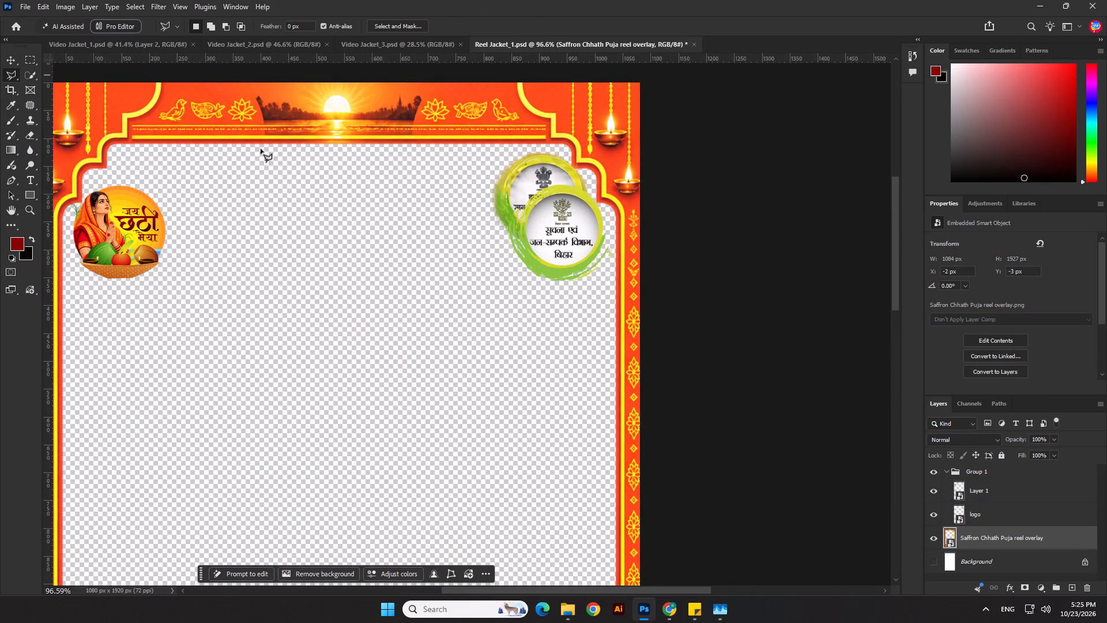
scroll(457, 157, up, 8)
double_click(952, 545)
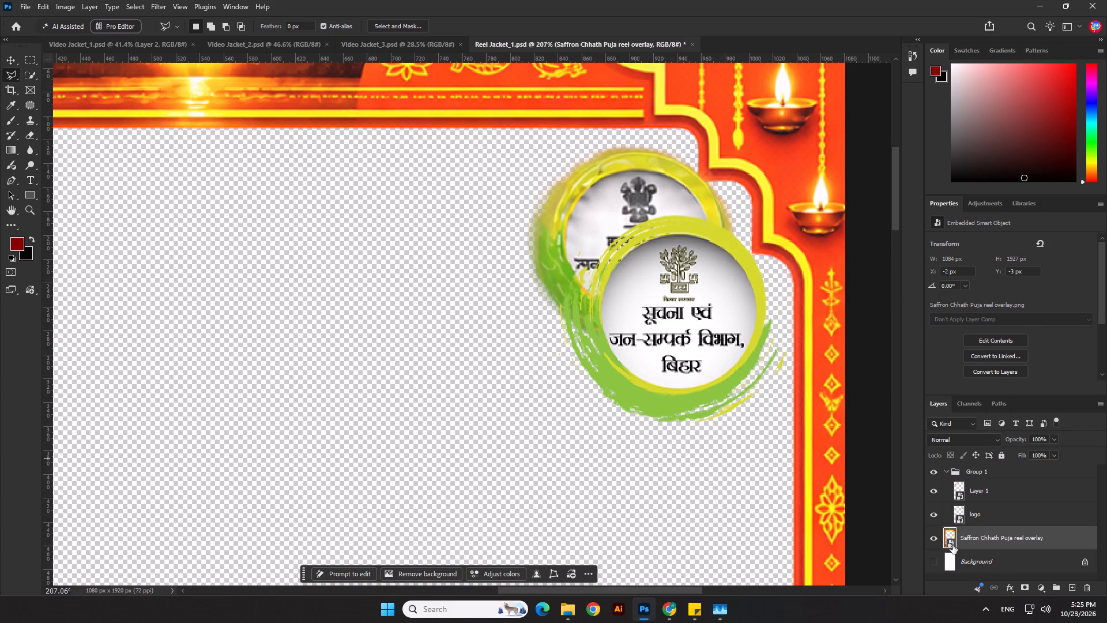
Outline the garbled round department logo beside the overlay's upper-right corner with the Polygonal Lasso and delete it from Layer 1.
scroll(579, 153, up, 15)
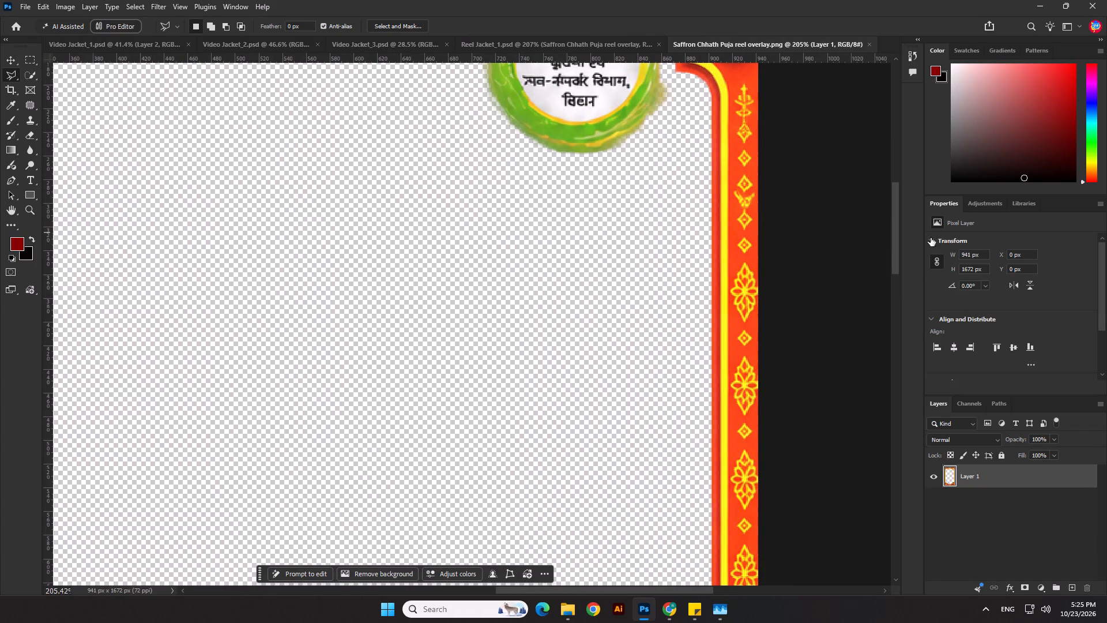
drag(895, 220, 894, 172)
scroll(642, 170, up, 2)
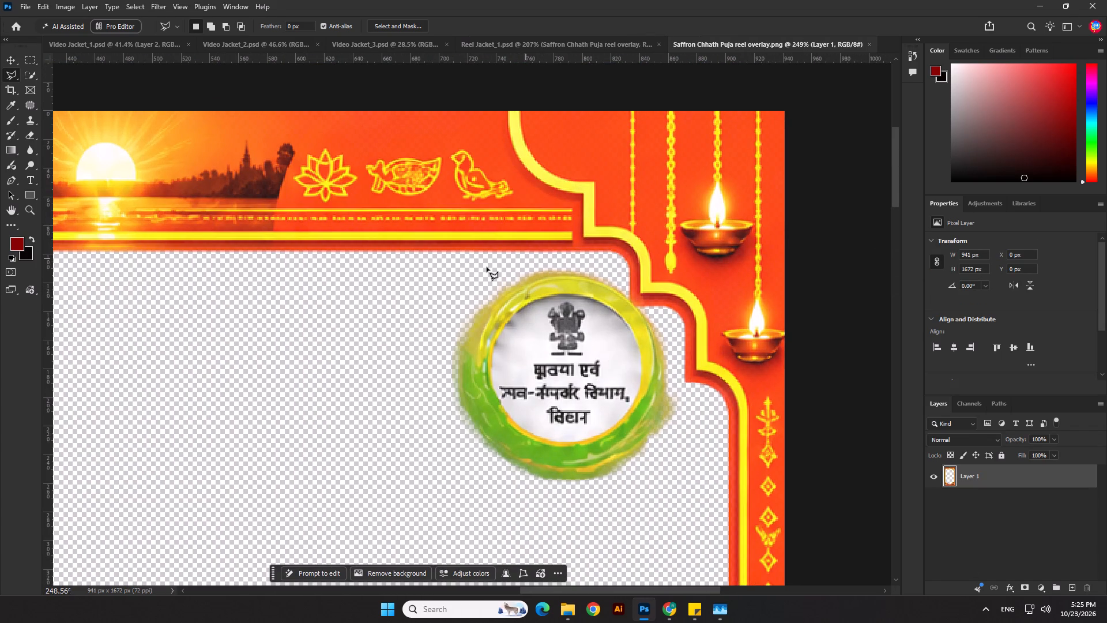
click(481, 268)
click(629, 273)
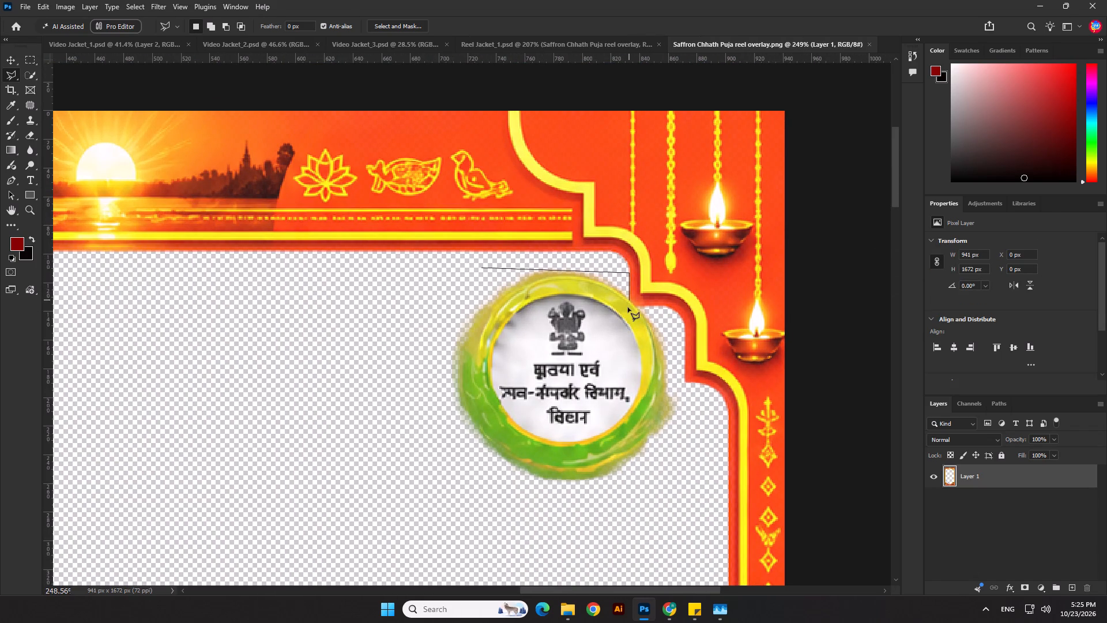
scroll(630, 298, up, 4)
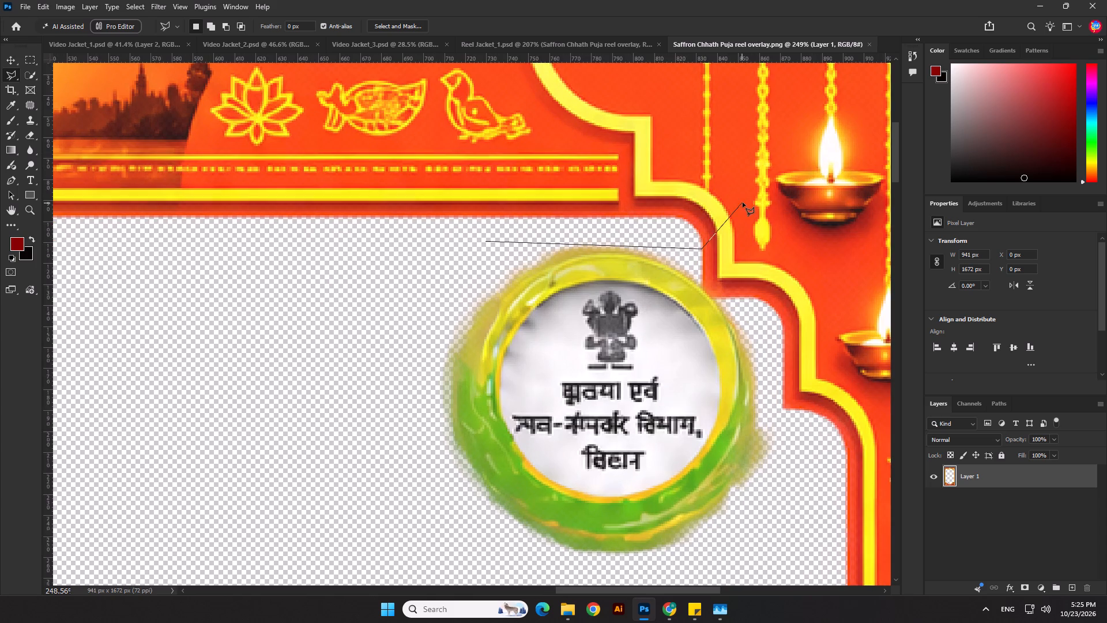
scroll(705, 276, down, 1)
scroll(718, 257, up, 3)
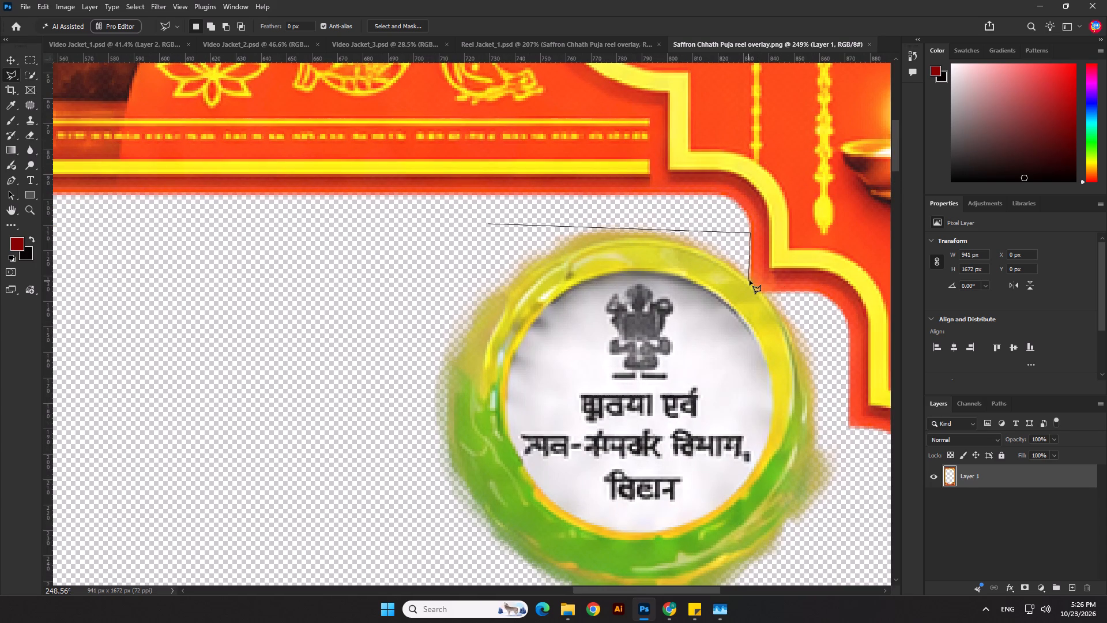
click(751, 280)
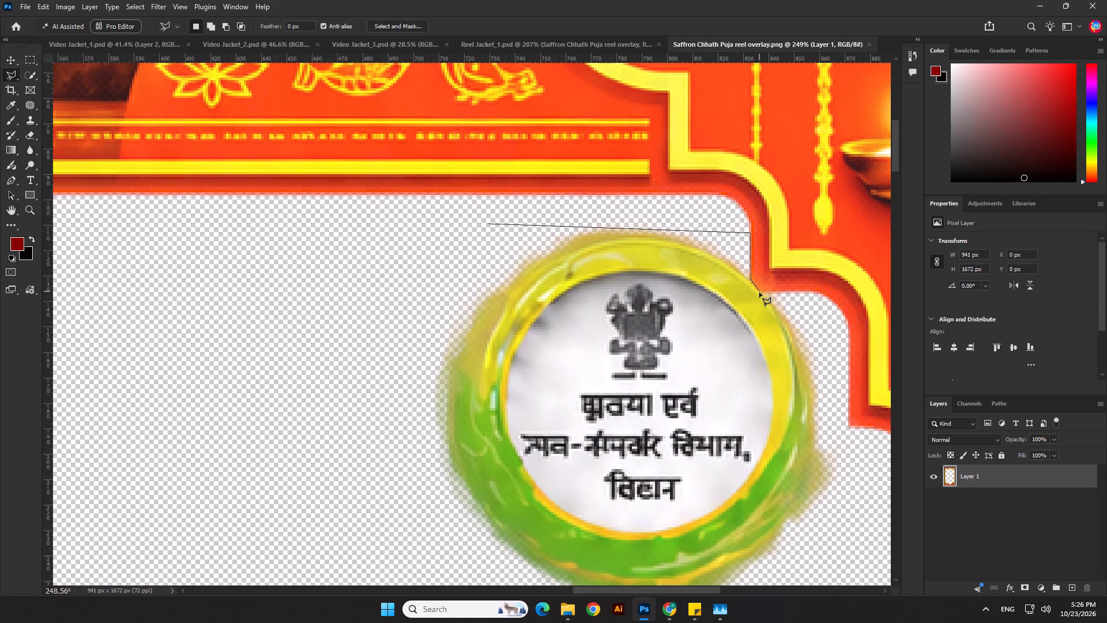
click(760, 291)
click(782, 291)
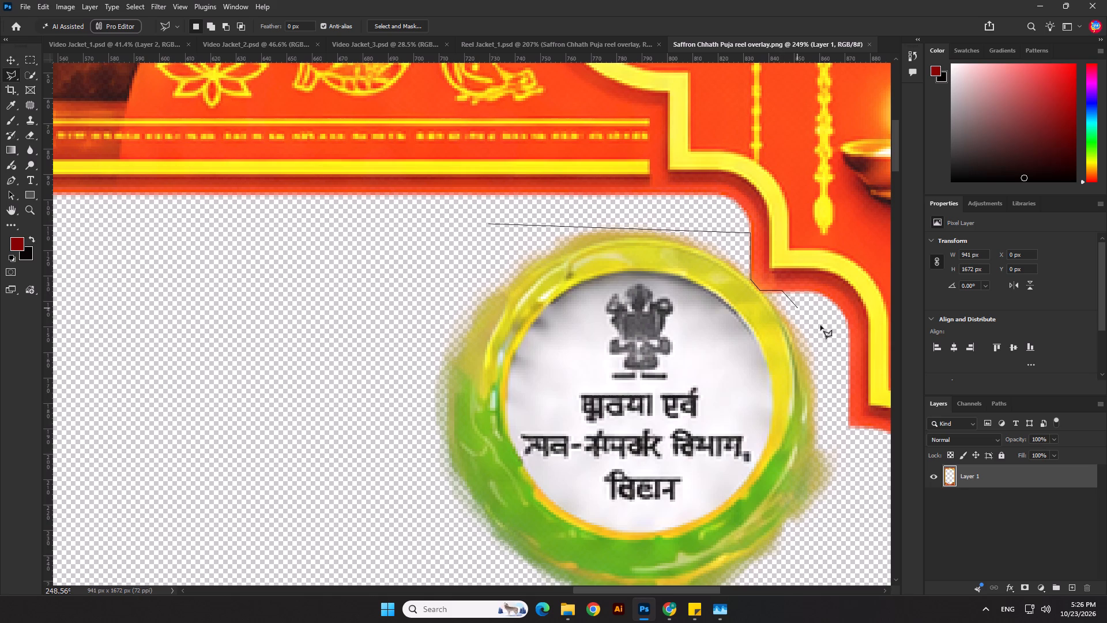
click(823, 329)
click(845, 441)
click(855, 500)
click(815, 583)
click(548, 526)
drag(370, 343, 370, 334)
click(363, 172)
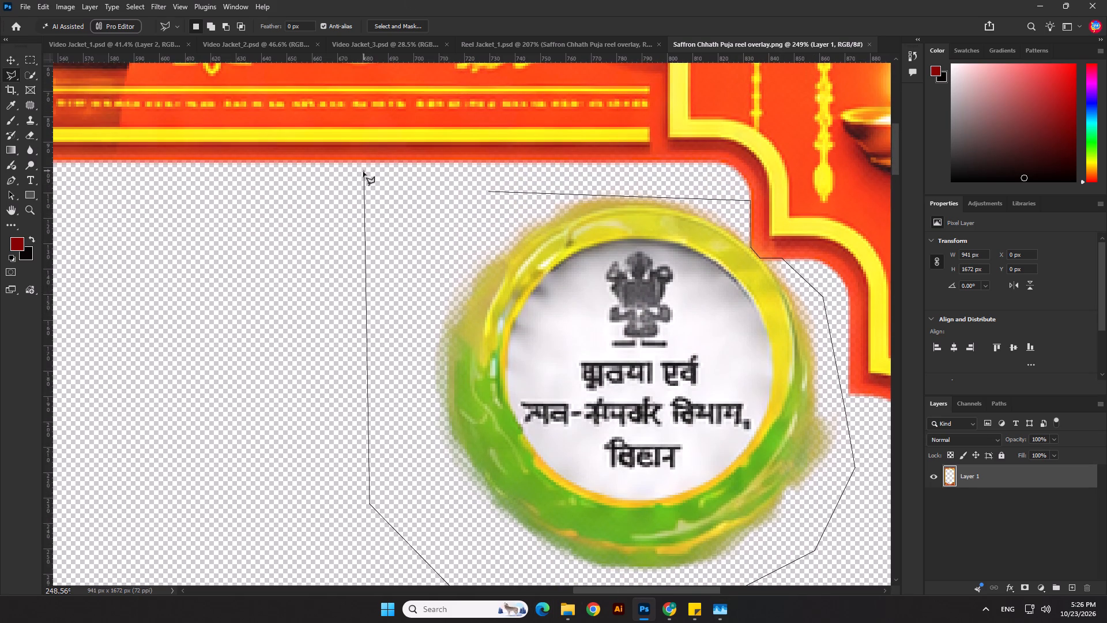
click(489, 192)
key(Delete)
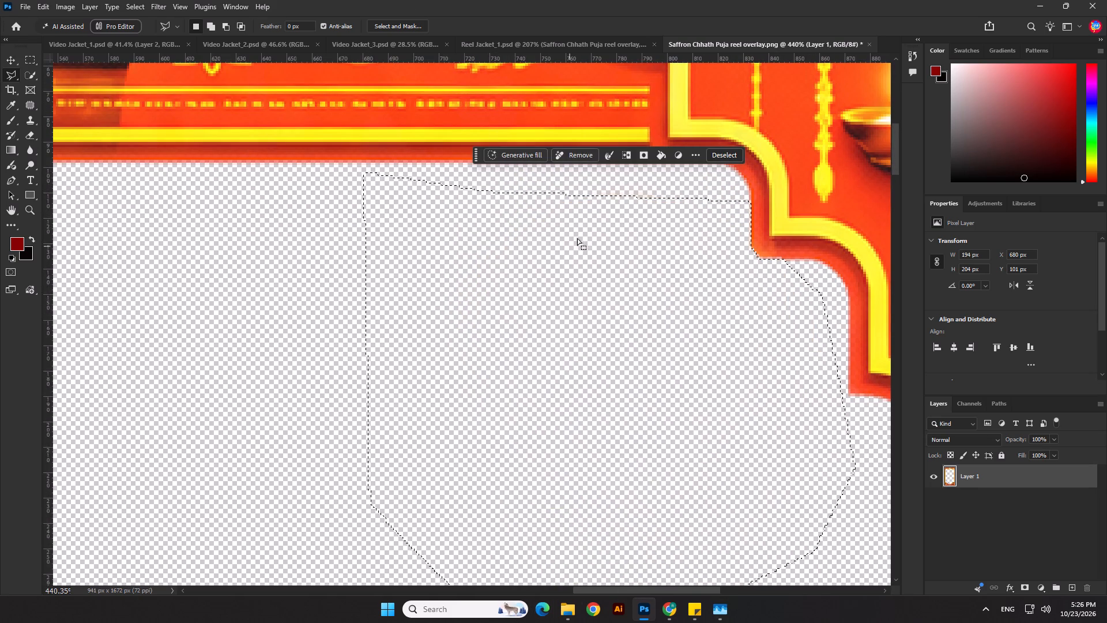
Outline the leftover logo traces just below the top border near the upper-right corner, delete them and clear the selection.
click(494, 203)
drag(488, 222, 499, 221)
click(694, 175)
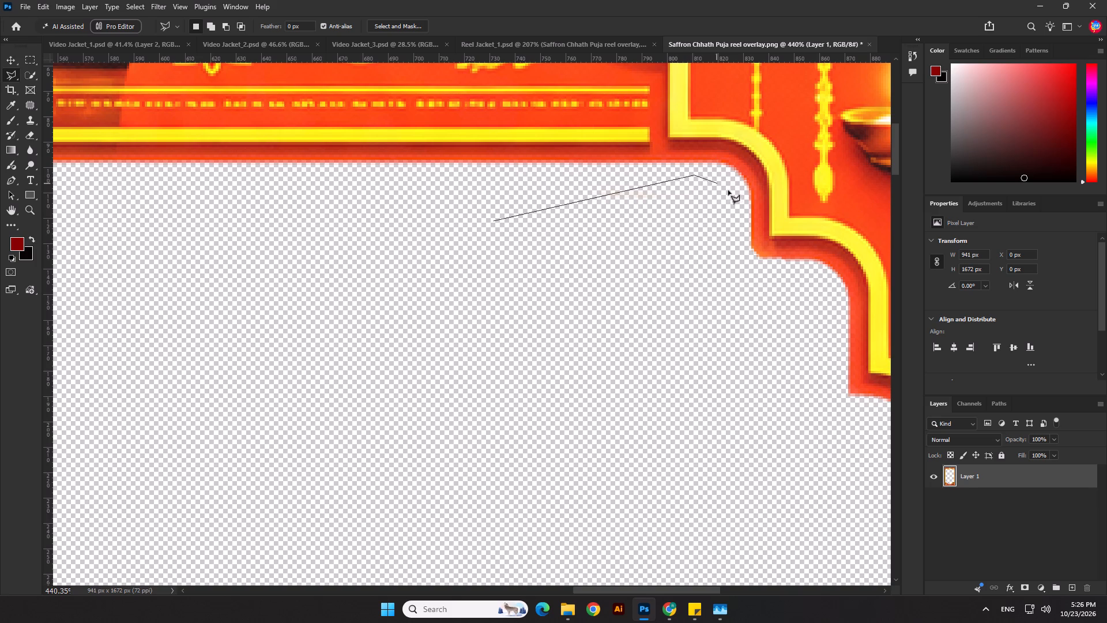
click(732, 194)
click(737, 249)
drag(703, 295, 688, 295)
drag(507, 268, 507, 261)
double_click(496, 221)
key(Delete)
scroll(649, 321, down, 20)
scroll(649, 321, down, 5)
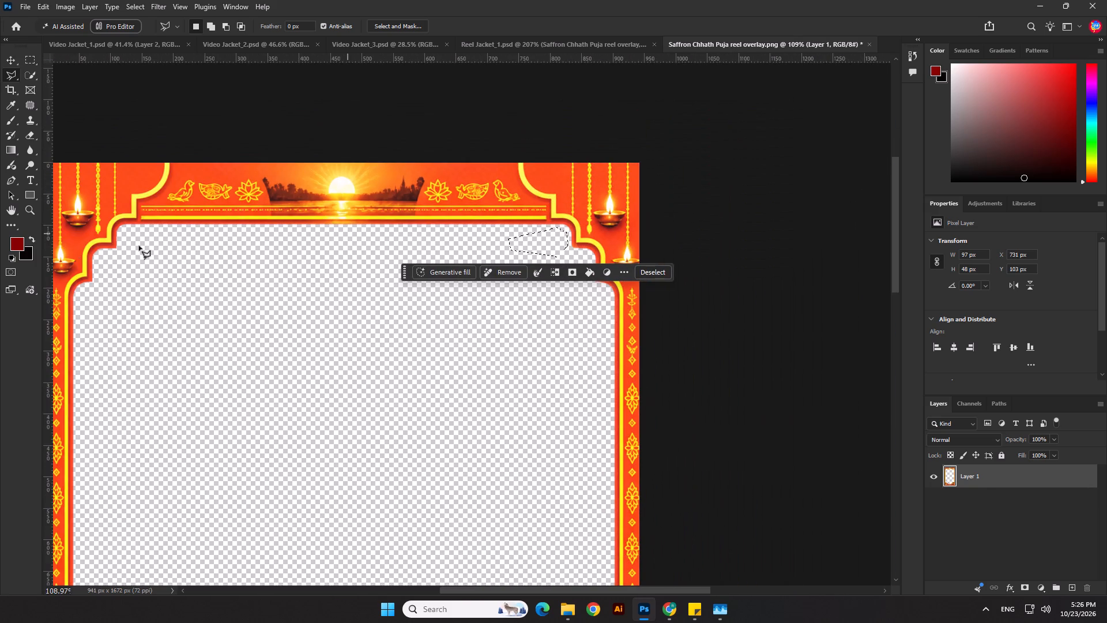
click(28, 61)
right_click(193, 246)
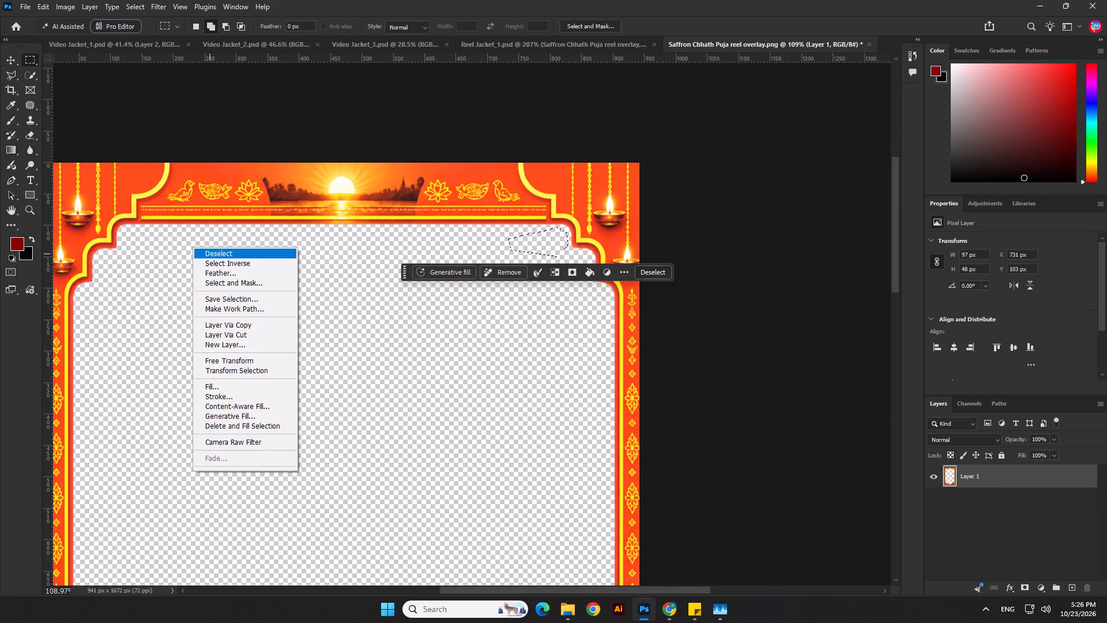
click(219, 257)
Save the edited overlay contents and close them to return to Reel Jacket_1.psd.
scroll(333, 227, down, 5)
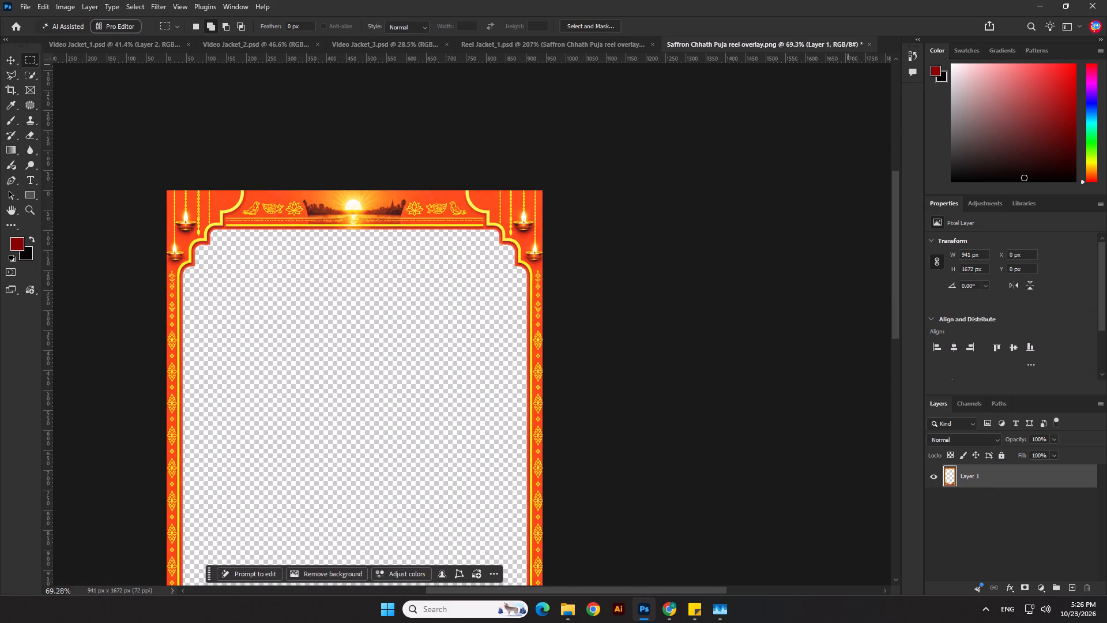
key(ctrl+s)
click(870, 45)
scroll(850, 234, down, 15)
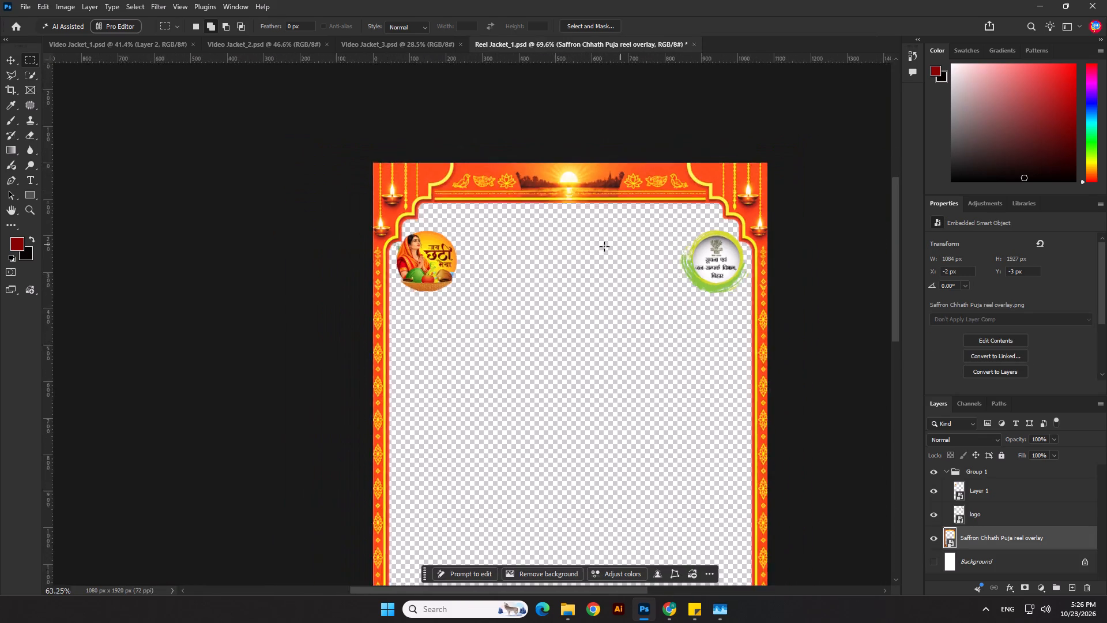
Duplicate the Saffron Chhath Puja reel overlay layer.
click(10, 58)
drag(1077, 544, 1069, 577)
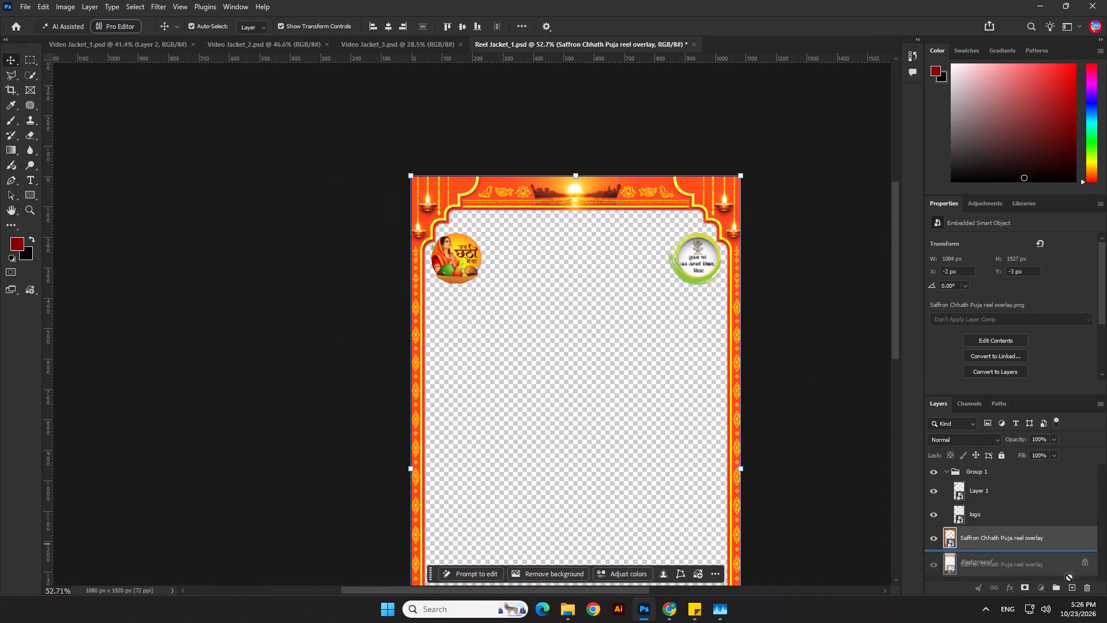
drag(1069, 577, 1070, 588)
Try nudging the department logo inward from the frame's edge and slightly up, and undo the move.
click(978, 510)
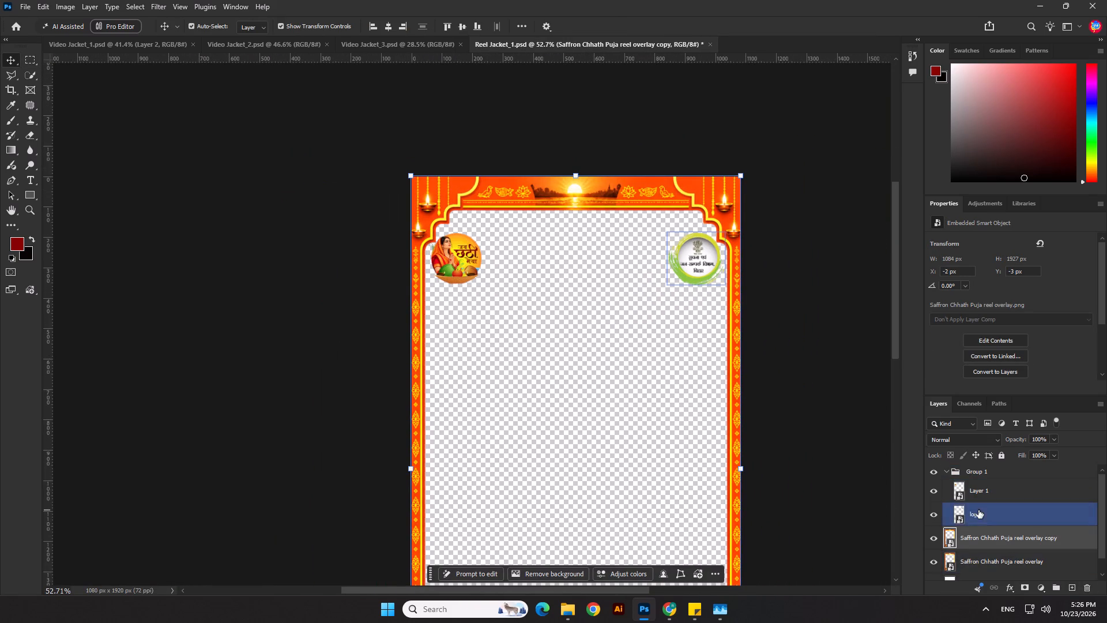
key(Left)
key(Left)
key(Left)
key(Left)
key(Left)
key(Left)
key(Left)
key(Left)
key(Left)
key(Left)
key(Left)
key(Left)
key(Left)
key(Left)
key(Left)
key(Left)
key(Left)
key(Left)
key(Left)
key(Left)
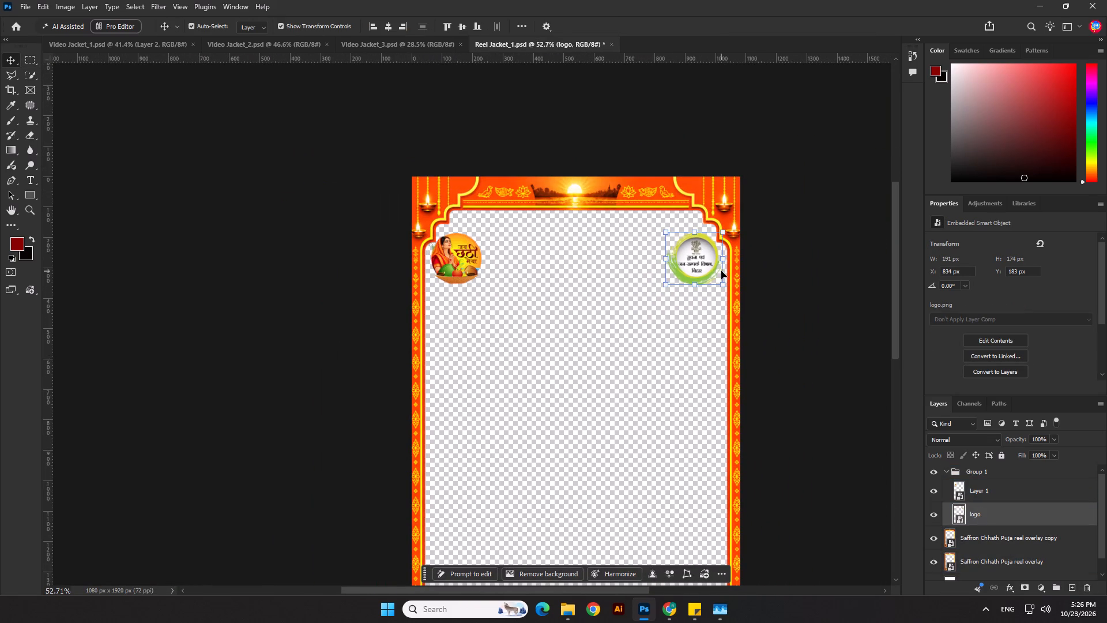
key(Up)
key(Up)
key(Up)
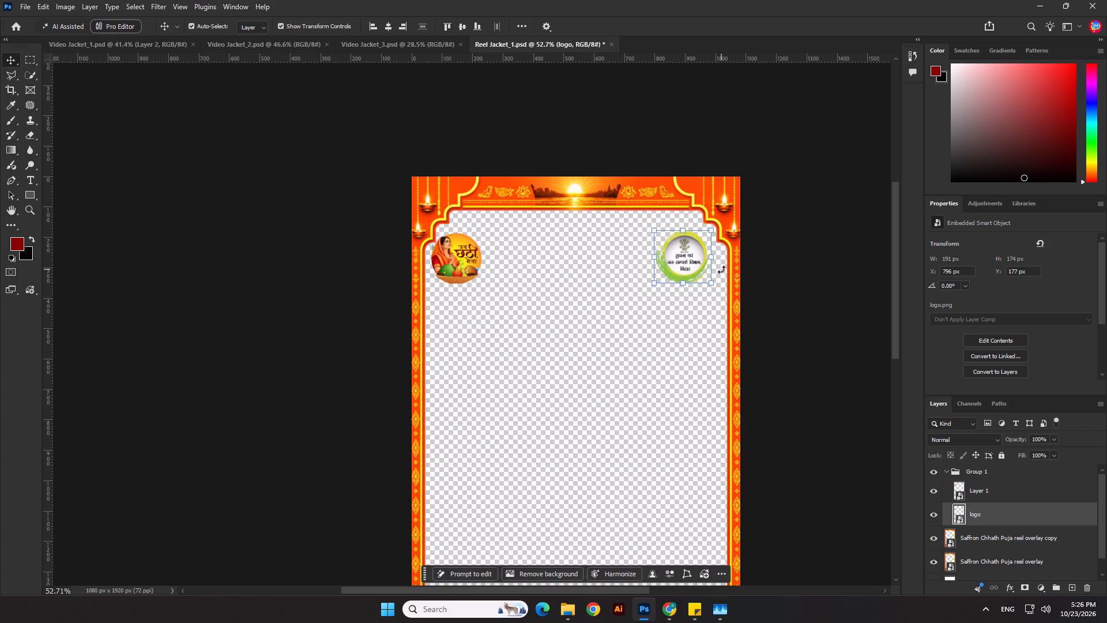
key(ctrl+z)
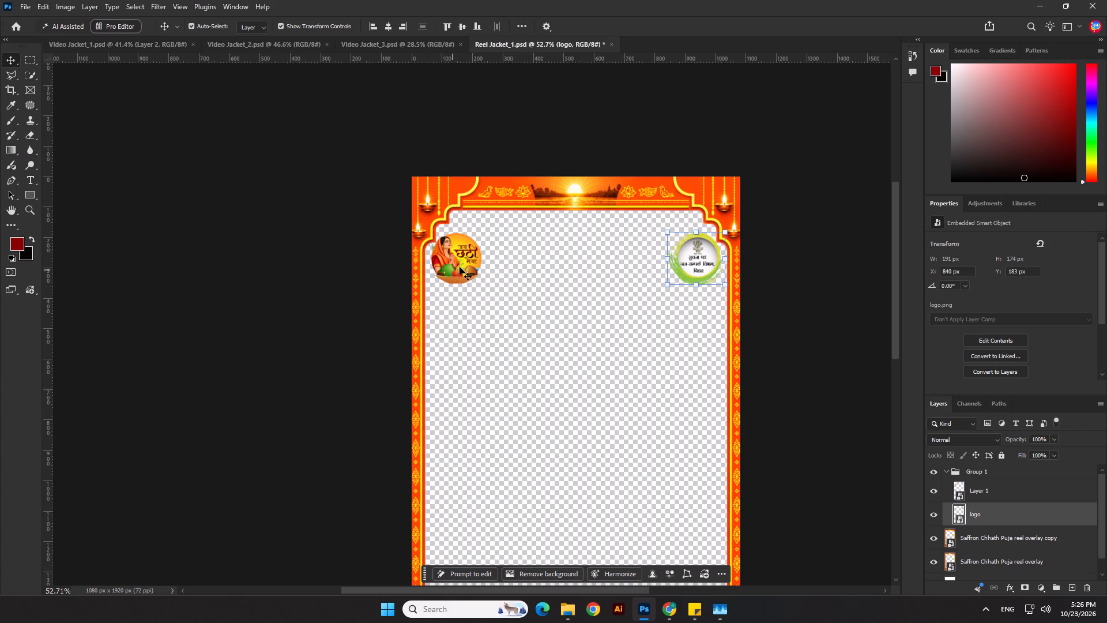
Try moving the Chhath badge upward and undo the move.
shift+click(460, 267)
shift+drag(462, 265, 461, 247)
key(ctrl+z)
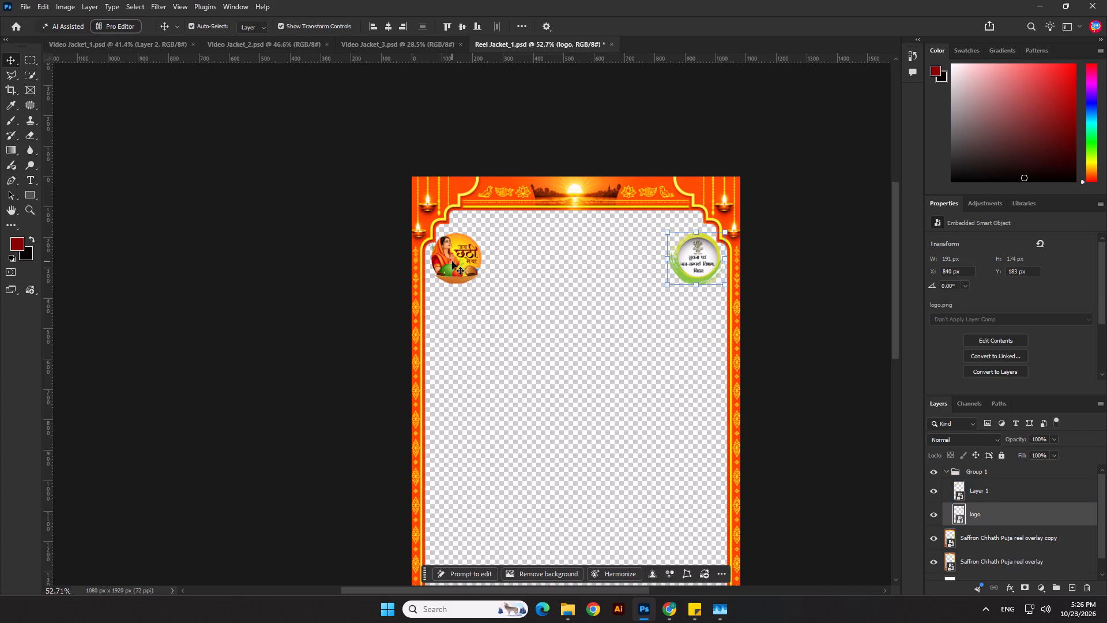
Move the Chhath badge and department logo together about 60 px up, closer to the arch's top border.
shift+click(452, 261)
key(Up)
key(Up)
key(Up)
key(Up)
key(Up)
key(Up)
key(Up)
key(Up)
key(Up)
key(Up)
key(Up)
key(Up)
key(Up)
key(Up)
key(Up)
key(Up)
key(Up)
key(Up)
key(Up)
key(Up)
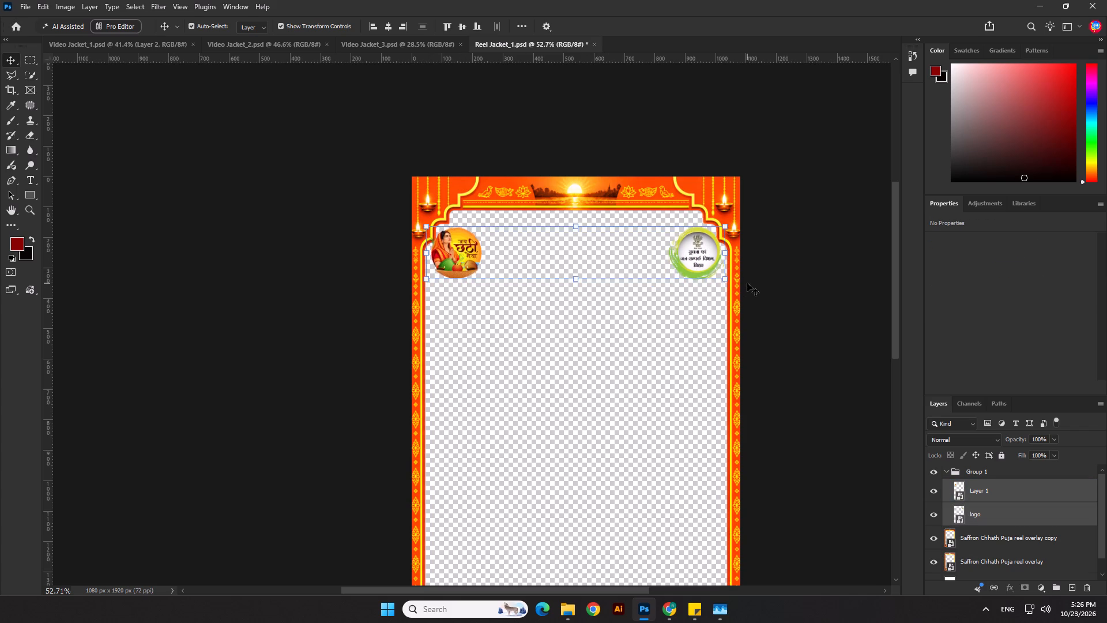
key(Up)
click(777, 280)
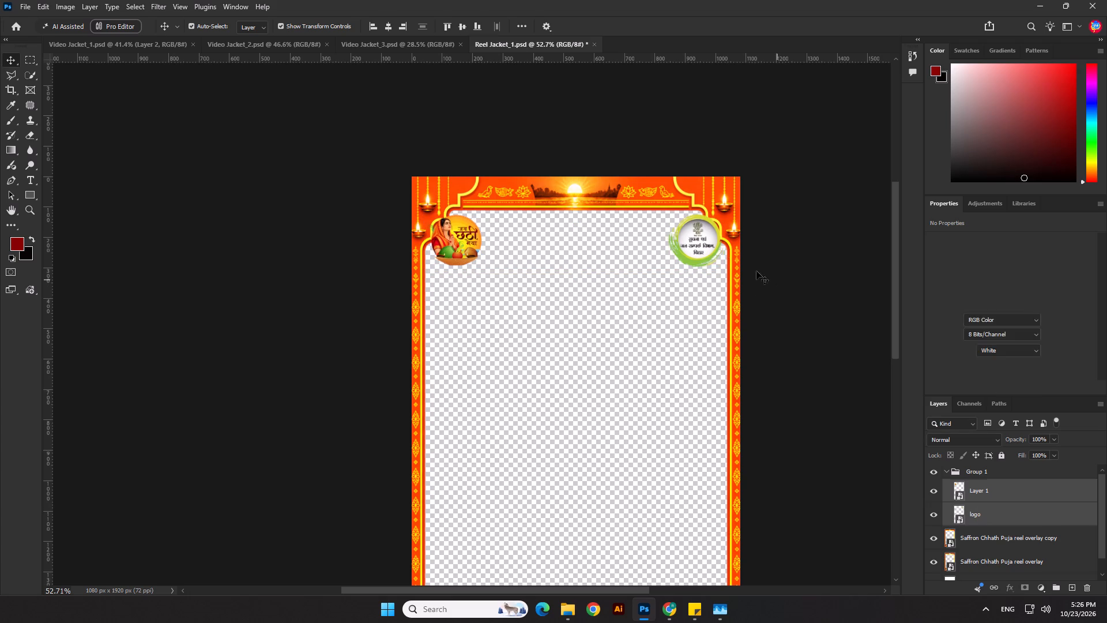
Shift the department logo about 50 px left, away from the frame, to X 790 px.
click(690, 239)
key(shift+Left)
key(shift+Left)
key(shift+Left)
key(shift+Left)
key(shift+Left)
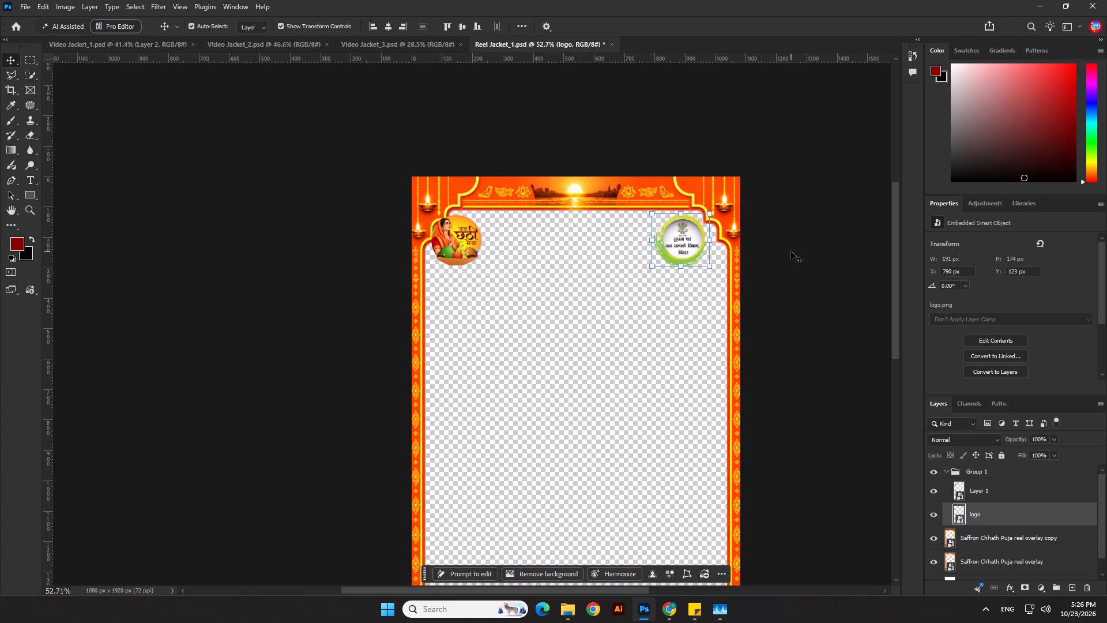
shift+click(805, 257)
Shift the Chhath badge about 60 px right, away from the frame, to X 109 px.
click(455, 242)
key(shift+Right)
key(shift+Right)
key(shift+Right)
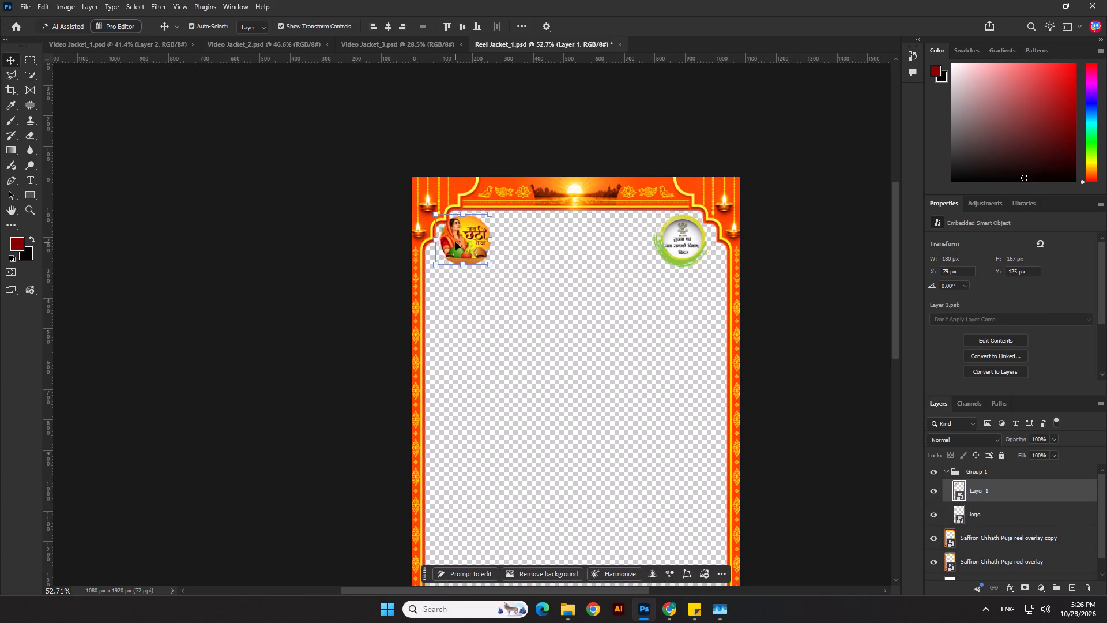
key(shift+Right)
key(shift+Right)
key(shift+Right)
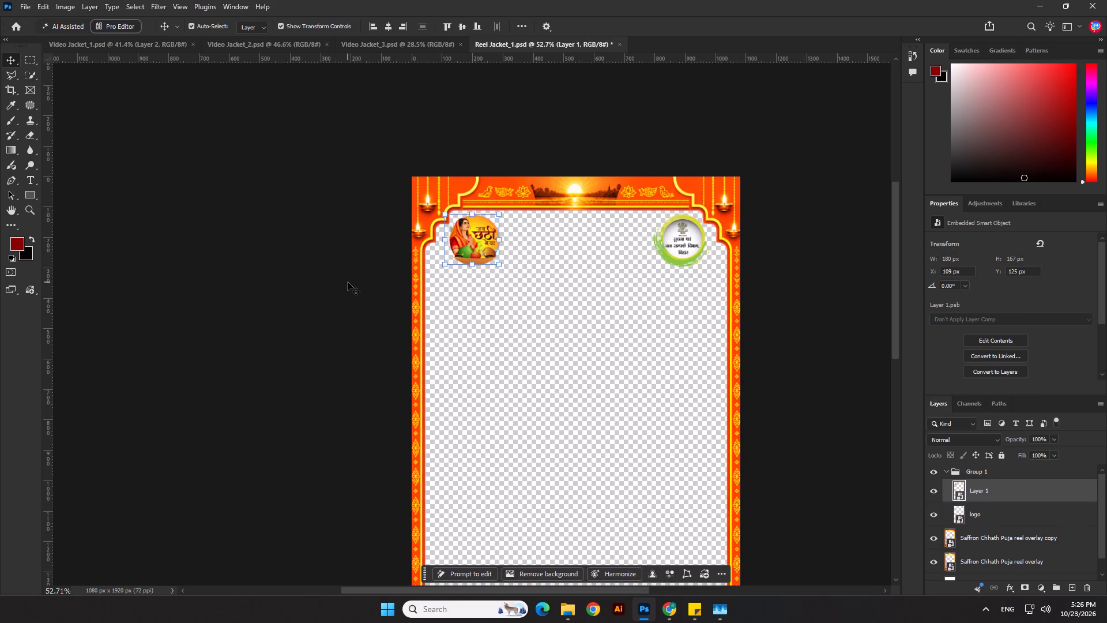
Scale the Chhath badge and department logo down together slightly, bringing the department logo to about 177 x 162 px.
shift+click(685, 248)
drag(707, 216, 706, 216)
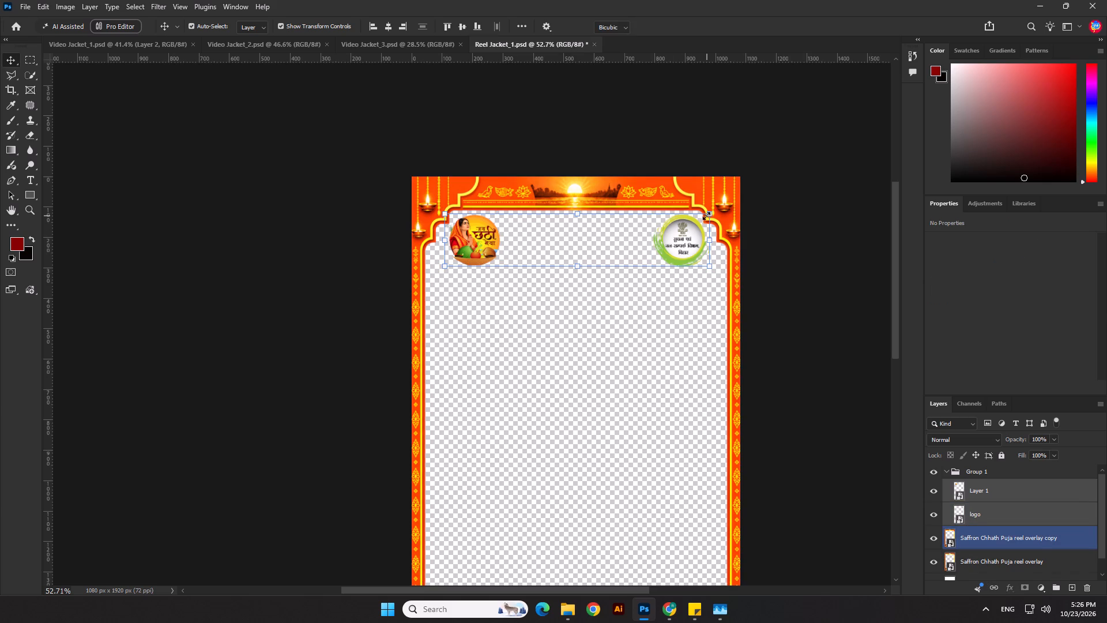
drag(706, 216, 690, 230)
key(Return)
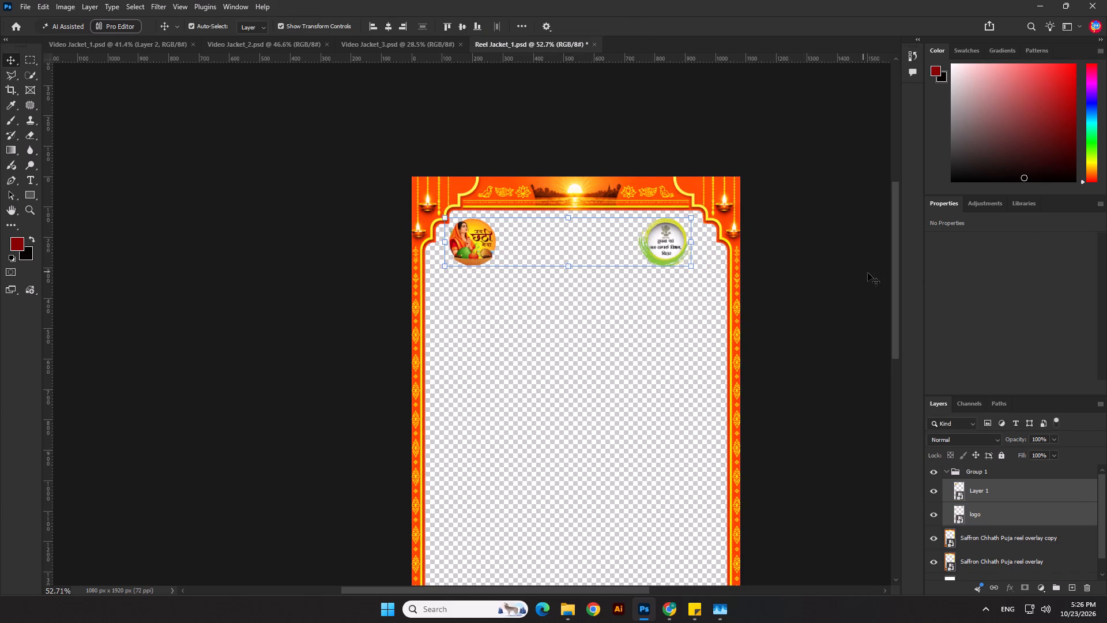
click(868, 273)
Shift the reduced department logo right toward the frame's side border, to X 793 px.
scroll(634, 252, up, 2)
click(669, 237)
key(shift+Right)
key(shift+Right)
key(shift+Right)
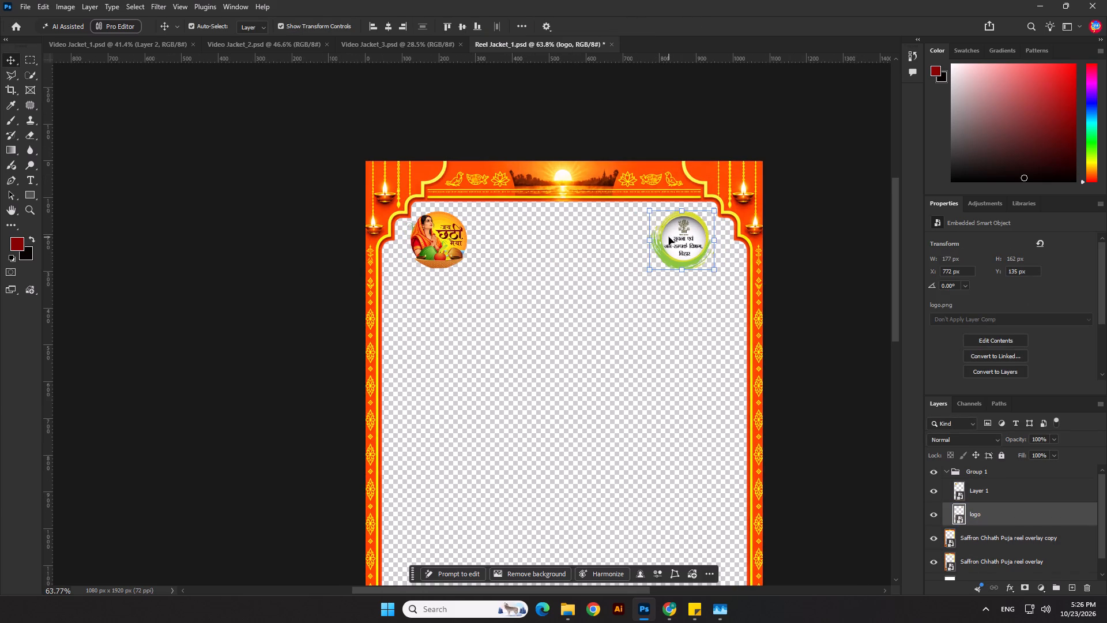
key(shift+Right)
key(shift+Right)
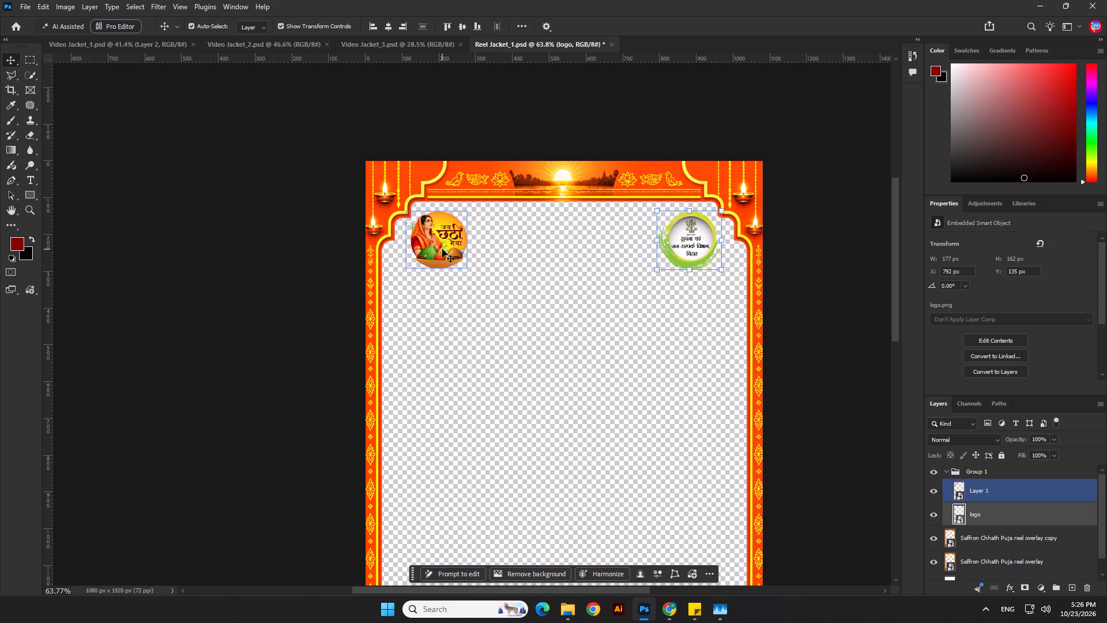
key(Right)
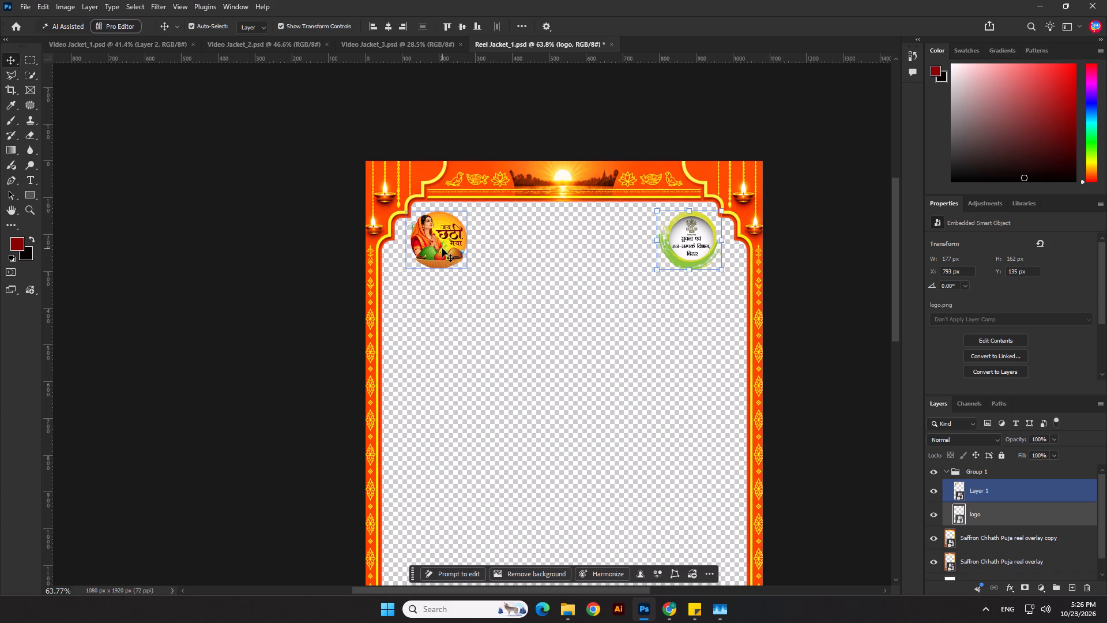
Align Group 1, holding both logos, to the horizontal centre.
click(1026, 472)
click(391, 22)
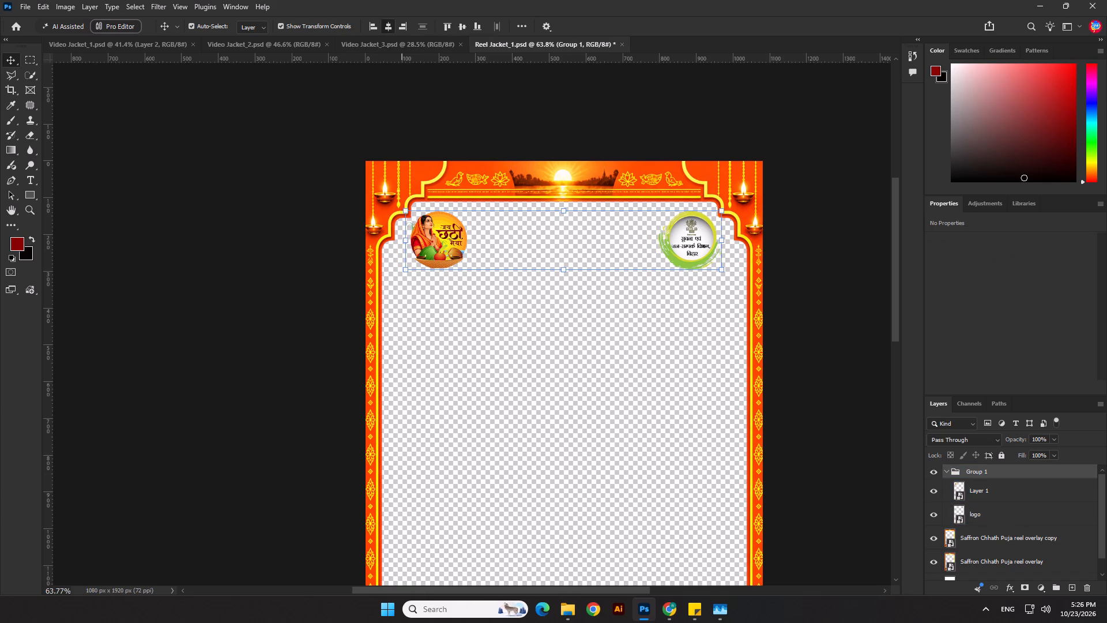
click(289, 186)
Nudge Group 1 with both logos slightly down from the top border.
scroll(359, 199, down, 12)
scroll(501, 282, up, 2)
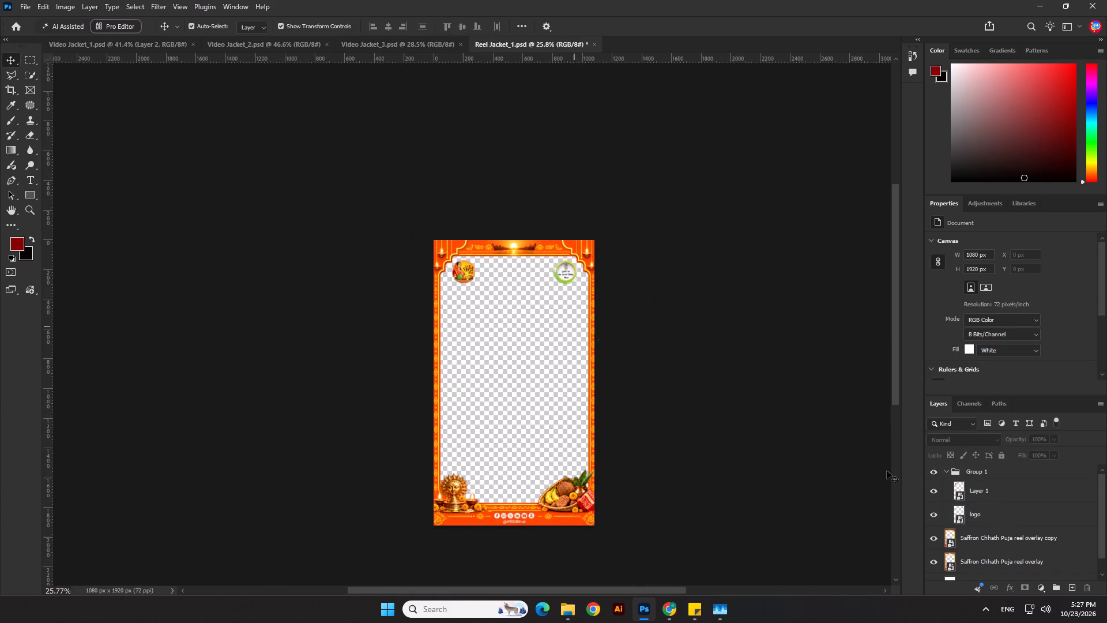
click(991, 474)
key(Down)
key(Down)
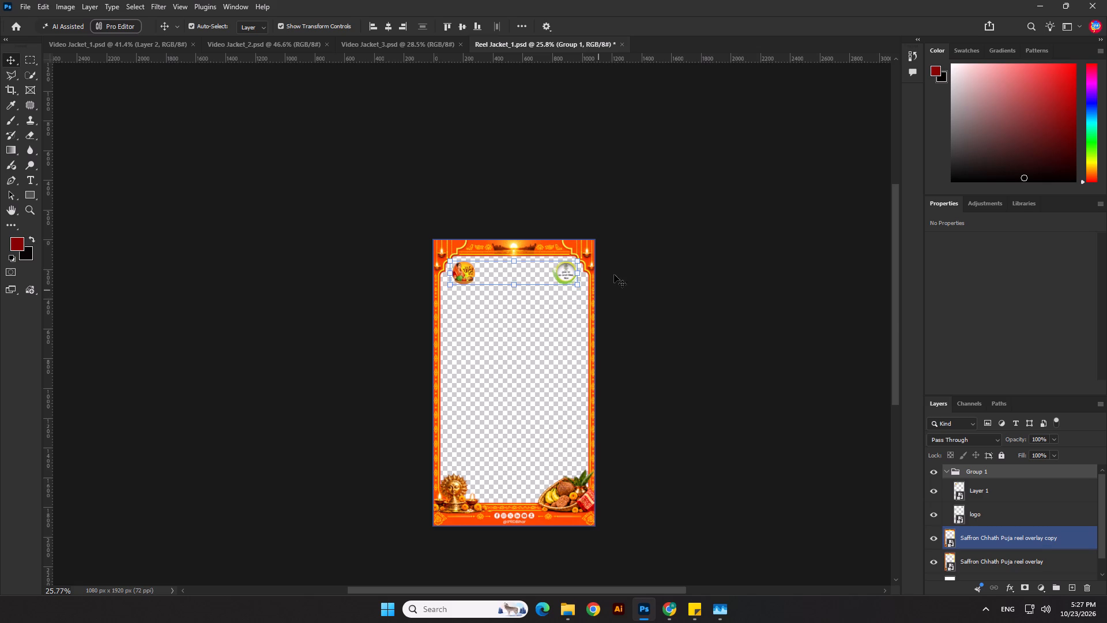
key(Down)
click(642, 244)
scroll(450, 364, up, 1)
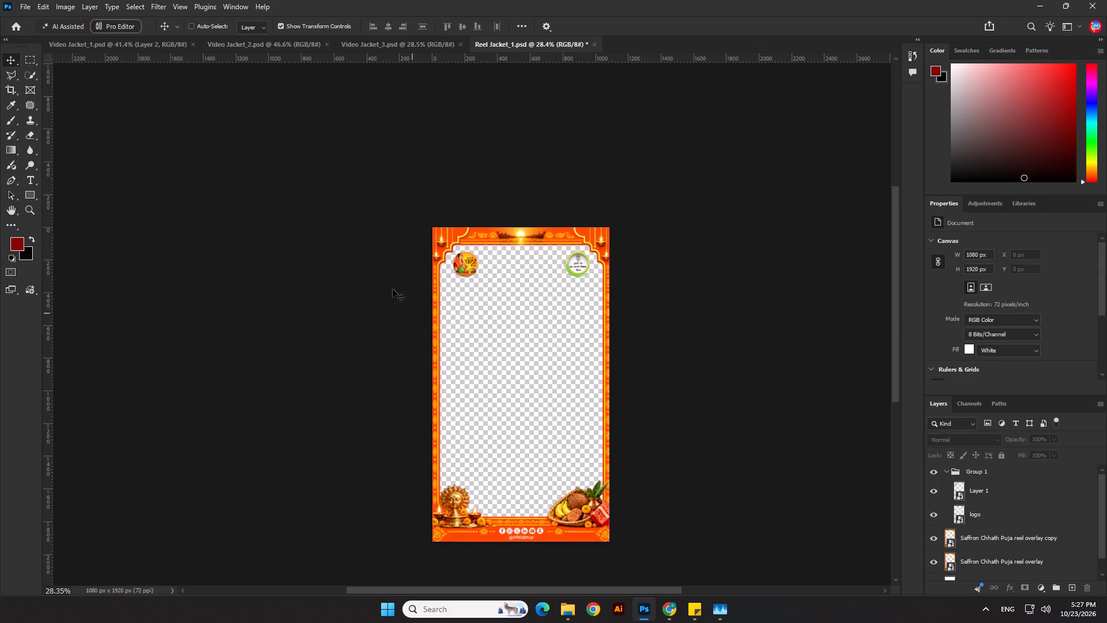
Save the saffron reel jacket as Reel Jacket_2.psd in the 23.10.26 folder.
click(29, 7)
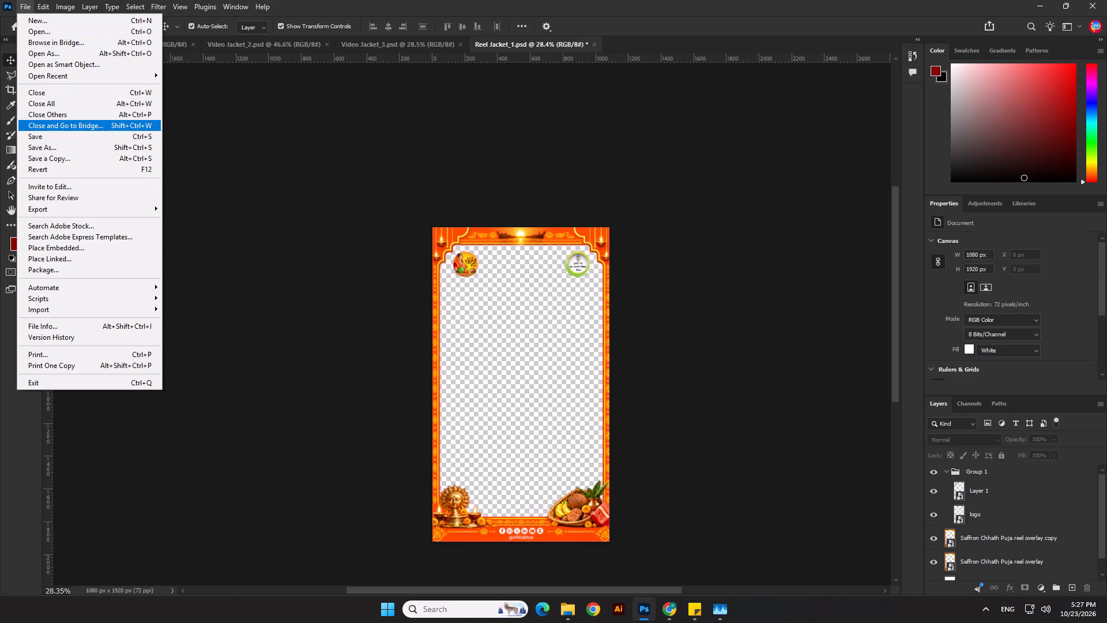
click(74, 145)
drag(152, 472, 116, 475)
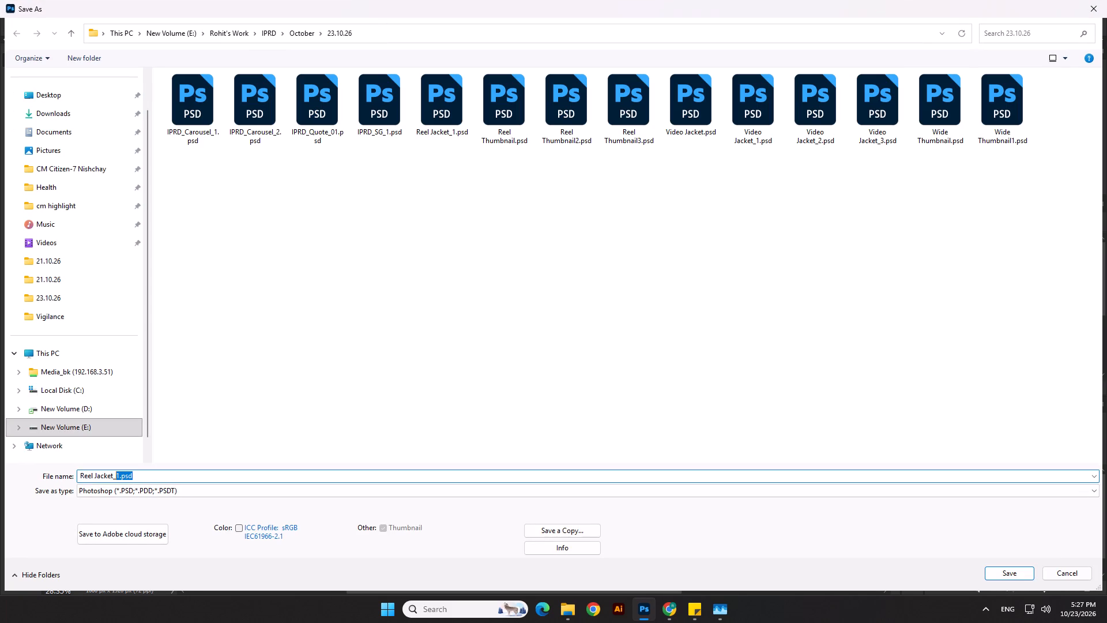
drag(116, 475, 115, 475)
key(2)
key(Return)
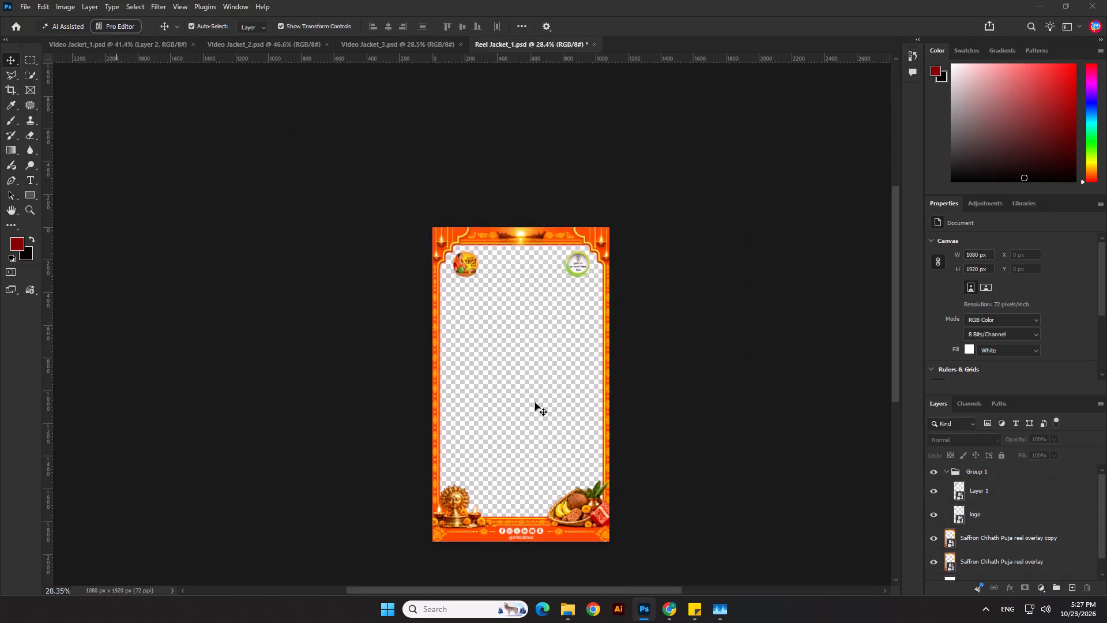
key(Return)
scroll(544, 538, up, 13)
scroll(545, 362, down, 4)
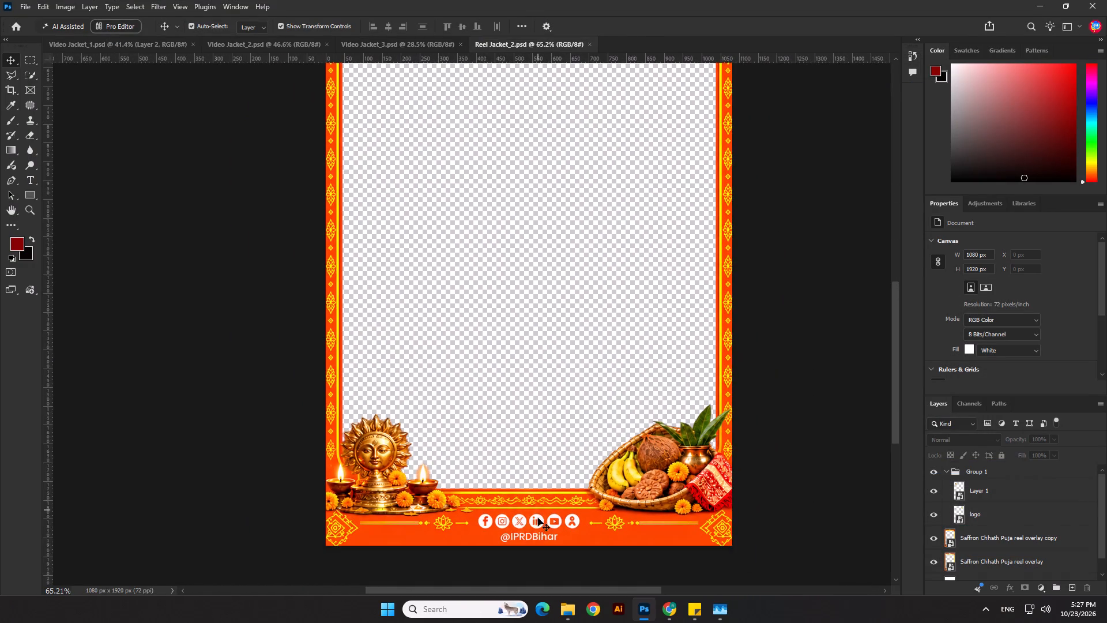
scroll(545, 541, up, 4)
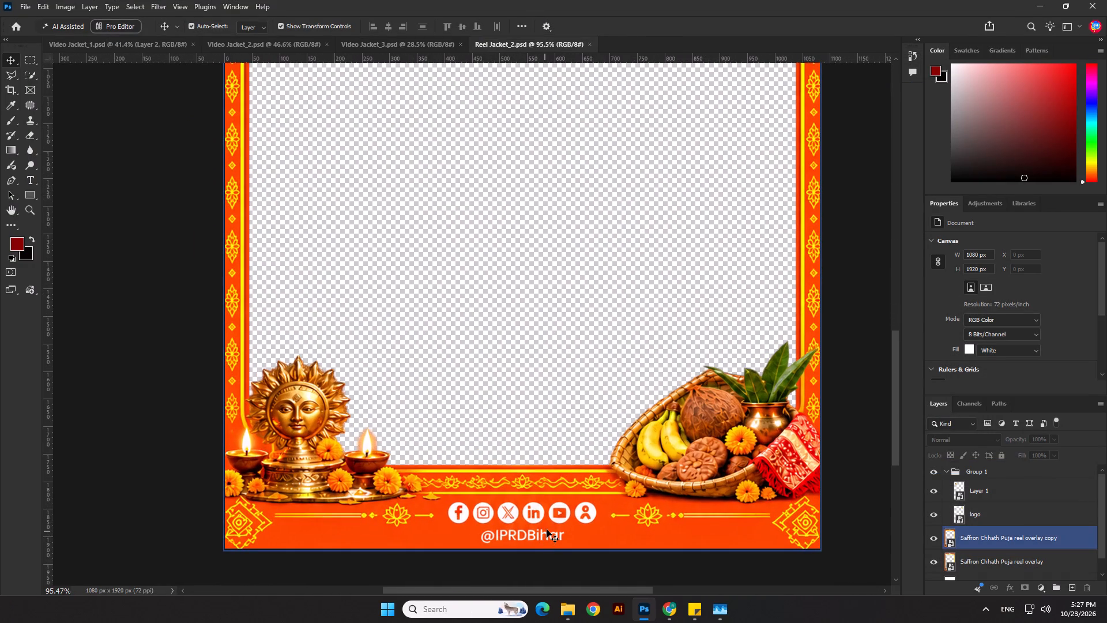
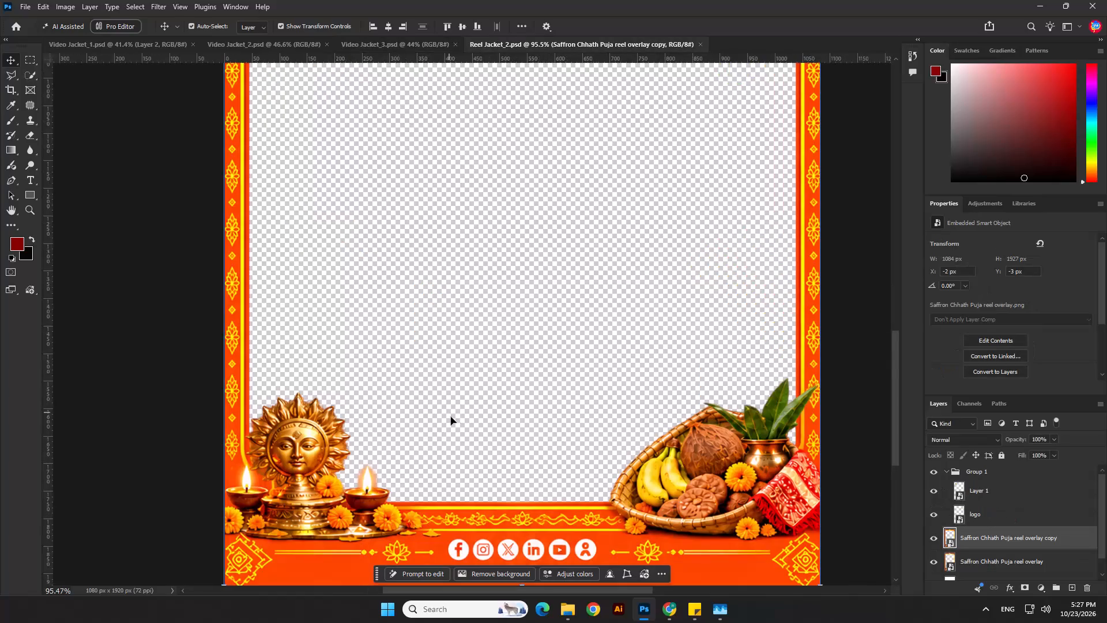
scroll(457, 431, down, 2)
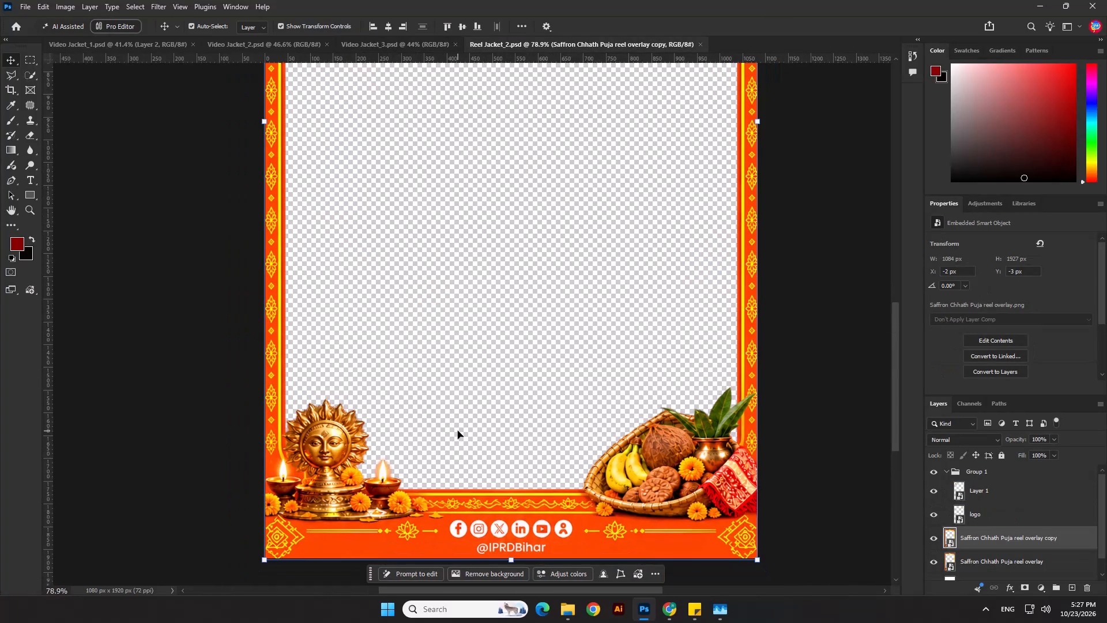
scroll(488, 572, up, 12)
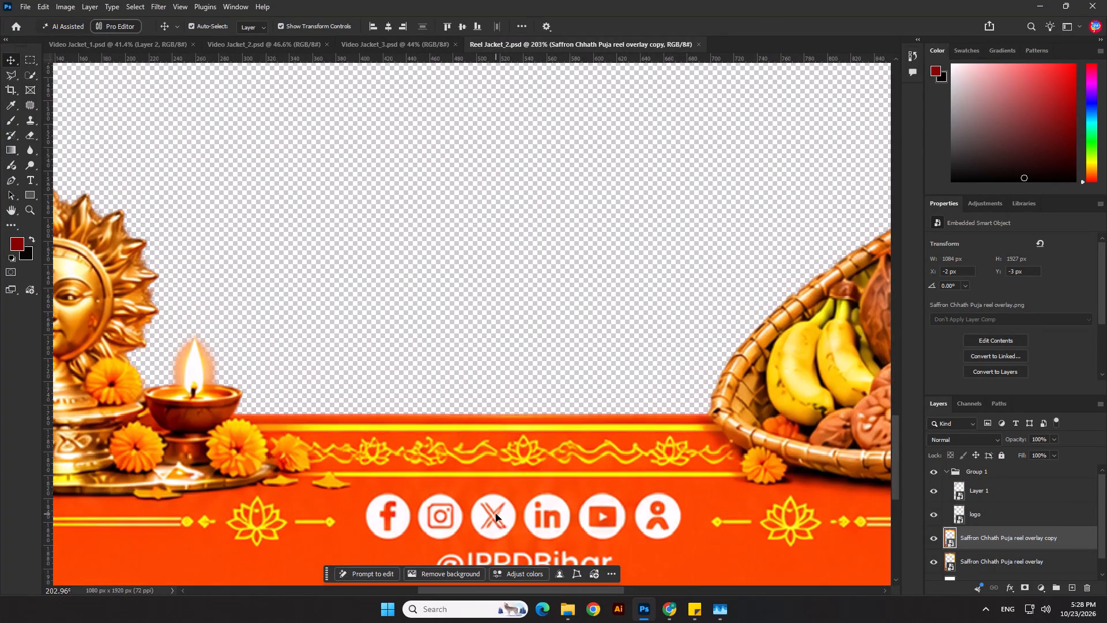
scroll(496, 514, down, 15)
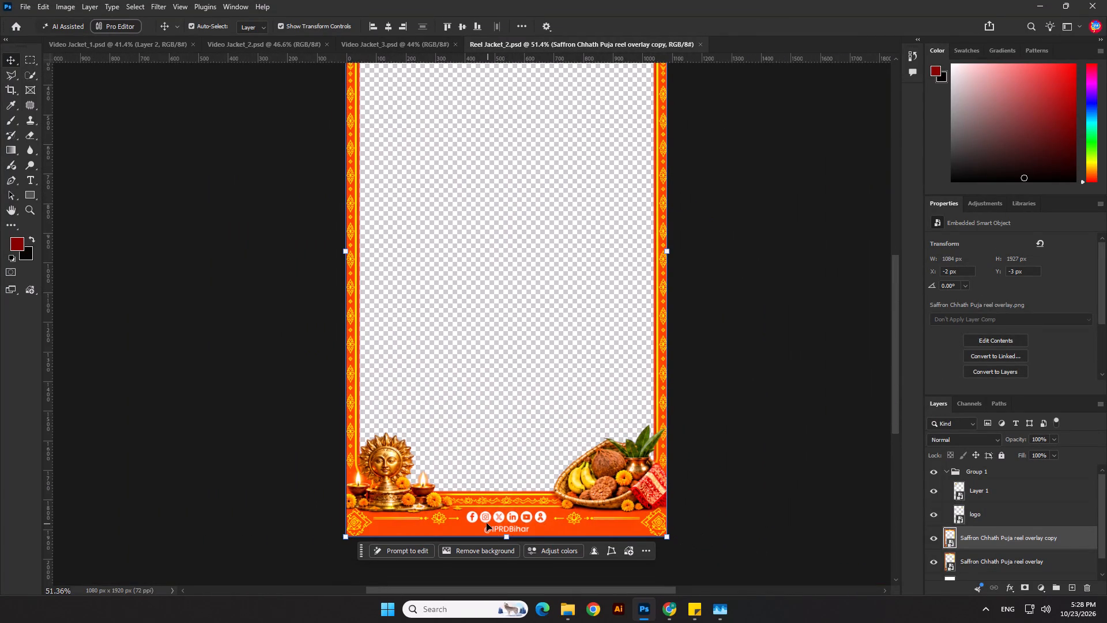
scroll(487, 523, down, 4)
click(684, 481)
scroll(478, 541, up, 14)
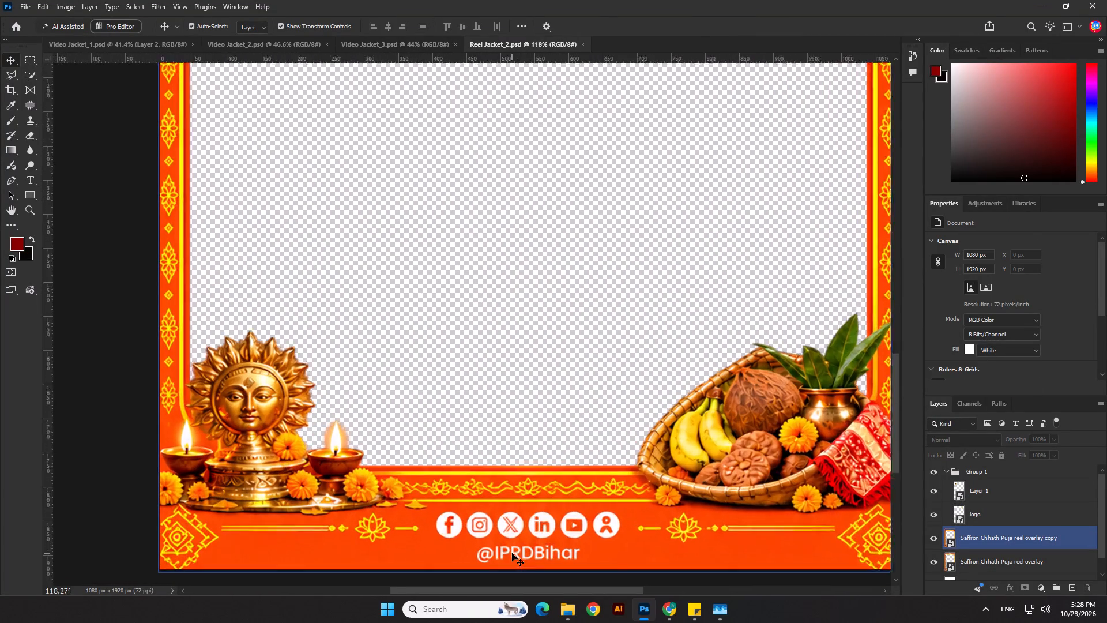
scroll(512, 553, up, 3)
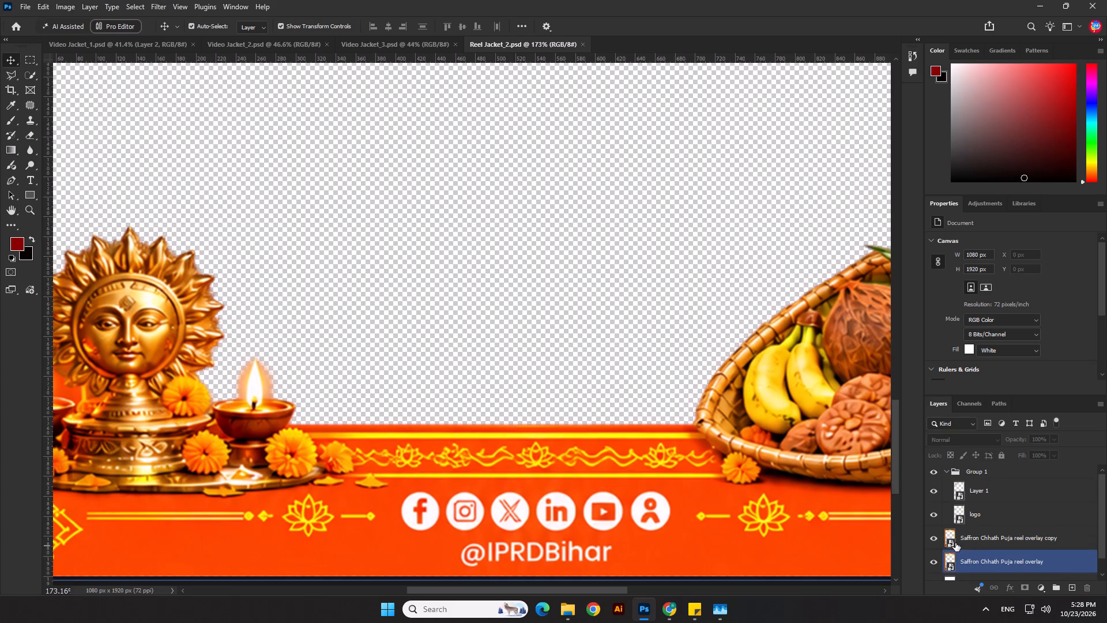
scroll(956, 542, up, 2)
click(404, 46)
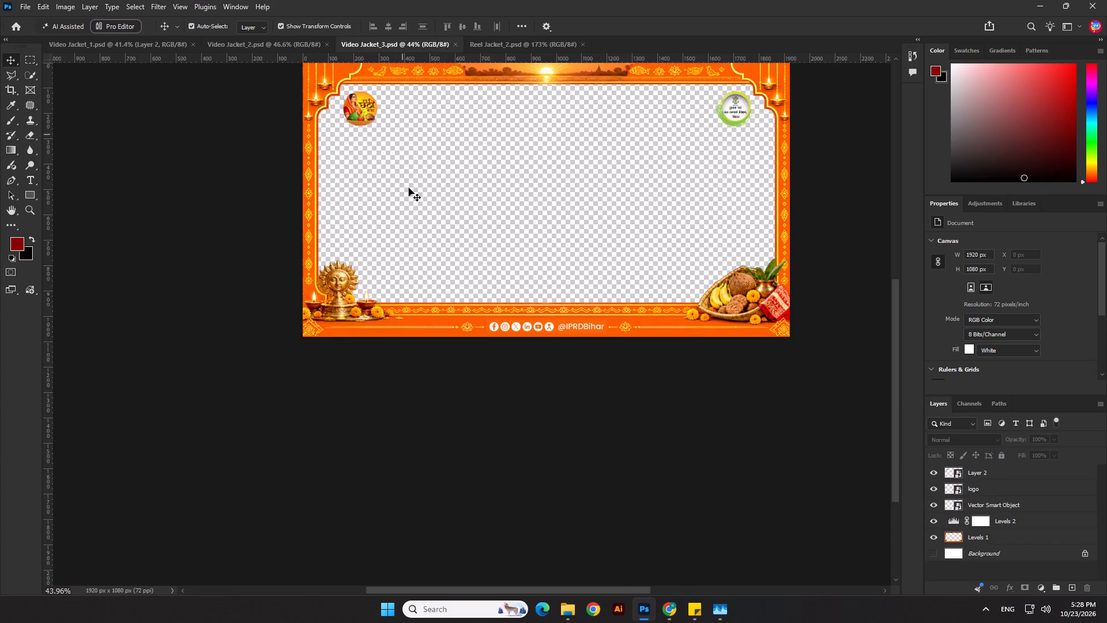
scroll(538, 330, up, 6)
click(552, 327)
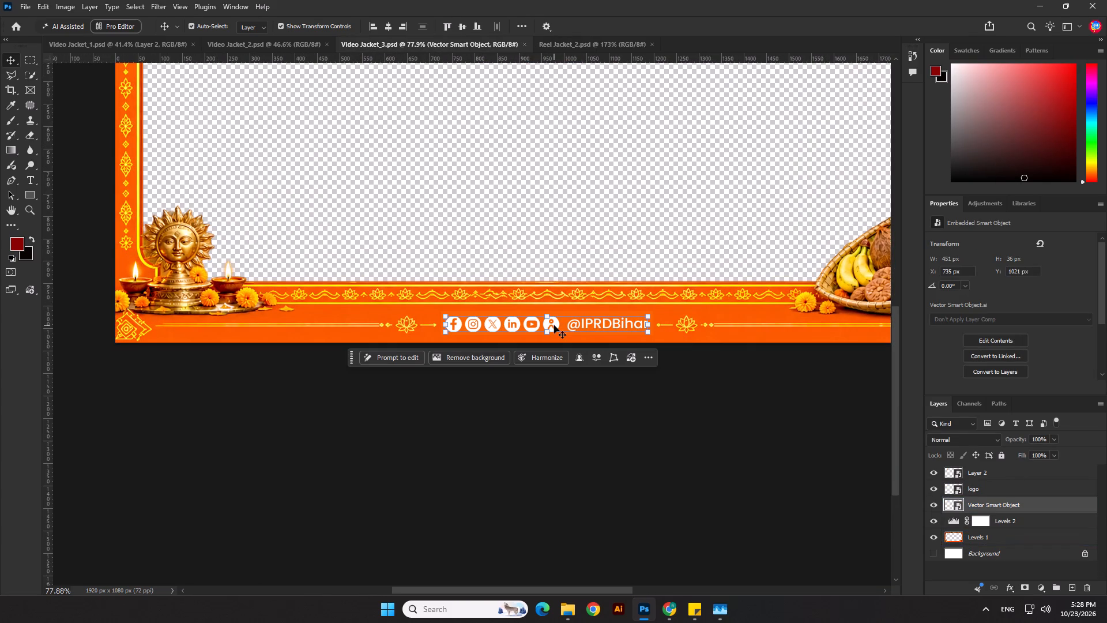
key(ctrl+c)
key(ctrl+c)
click(595, 43)
click(547, 531)
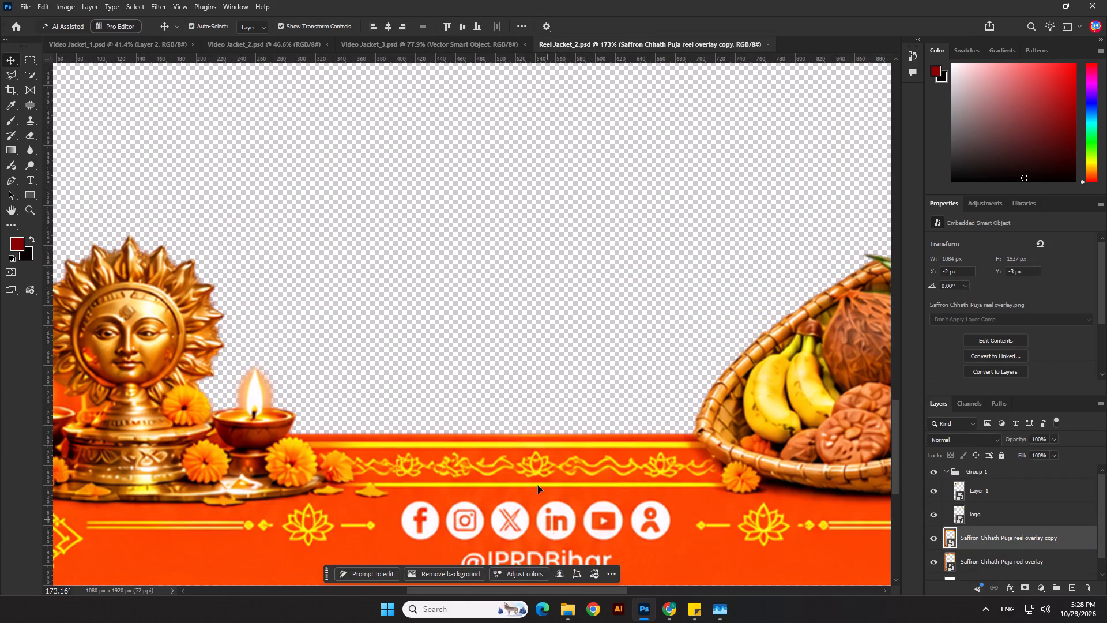
scroll(478, 364, down, 4)
key(ctrl+v)
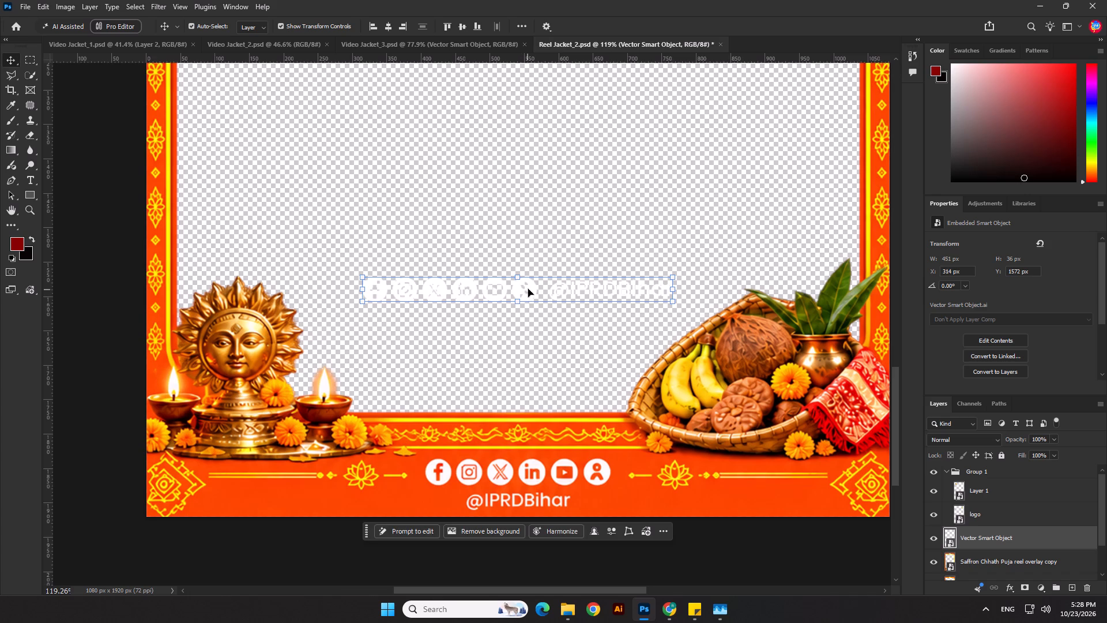
Move the pasted smart object over the original icon row and scale it to about 471 x 38 px to match.
drag(528, 289, 590, 472)
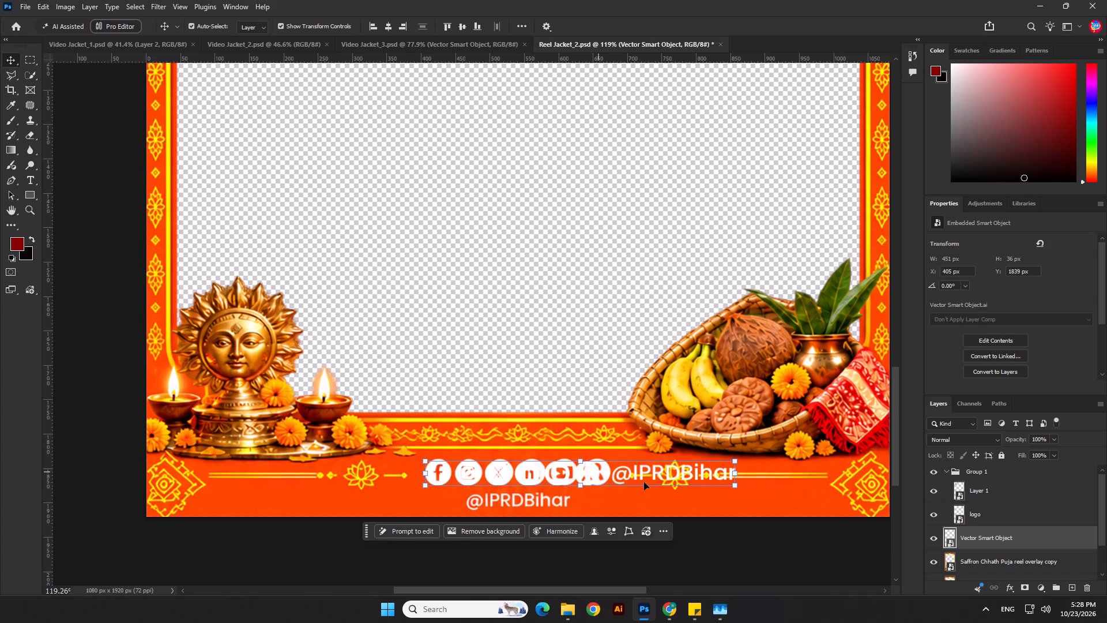
scroll(678, 494, up, 4)
click(755, 466)
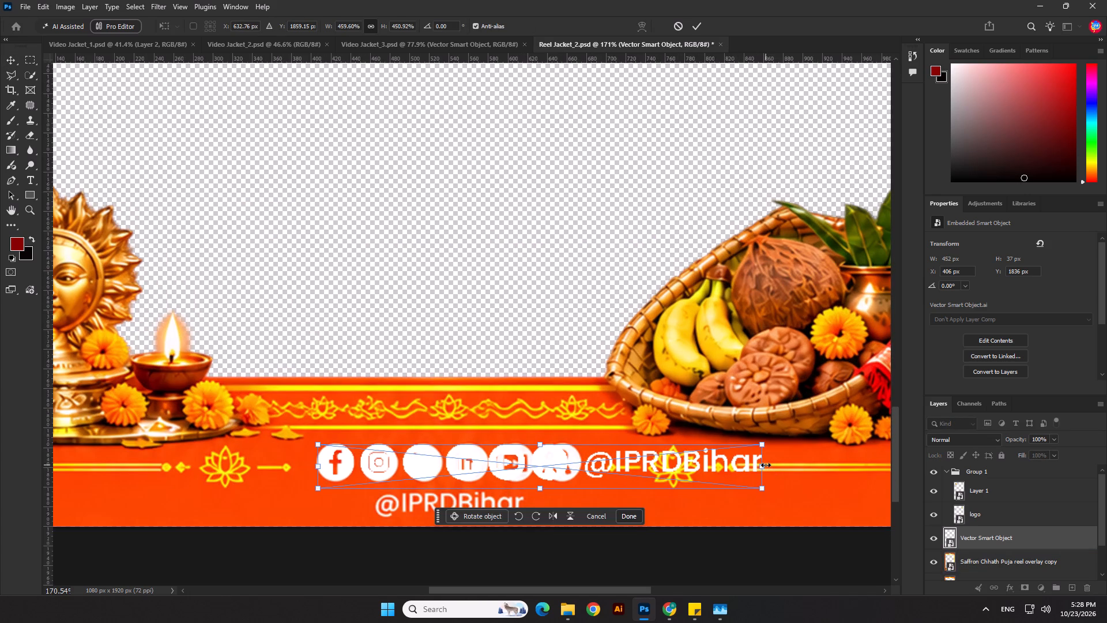
drag(766, 465, 785, 466)
key(Return)
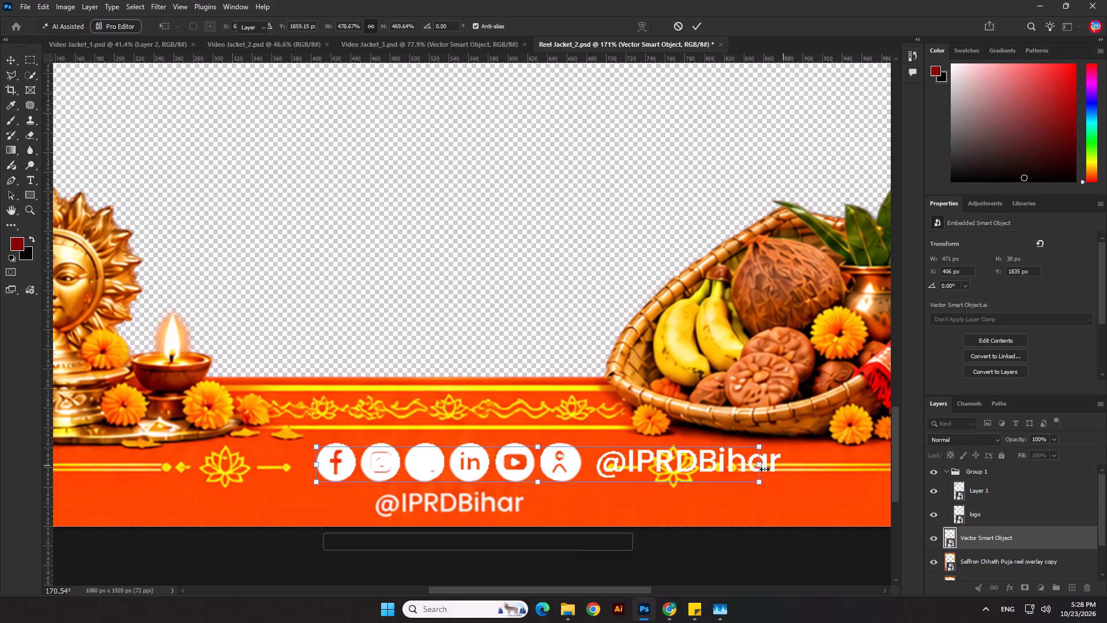
Open the pasted vector smart object's contents in Illustrator and accept the recovered documents.
double_click(951, 545)
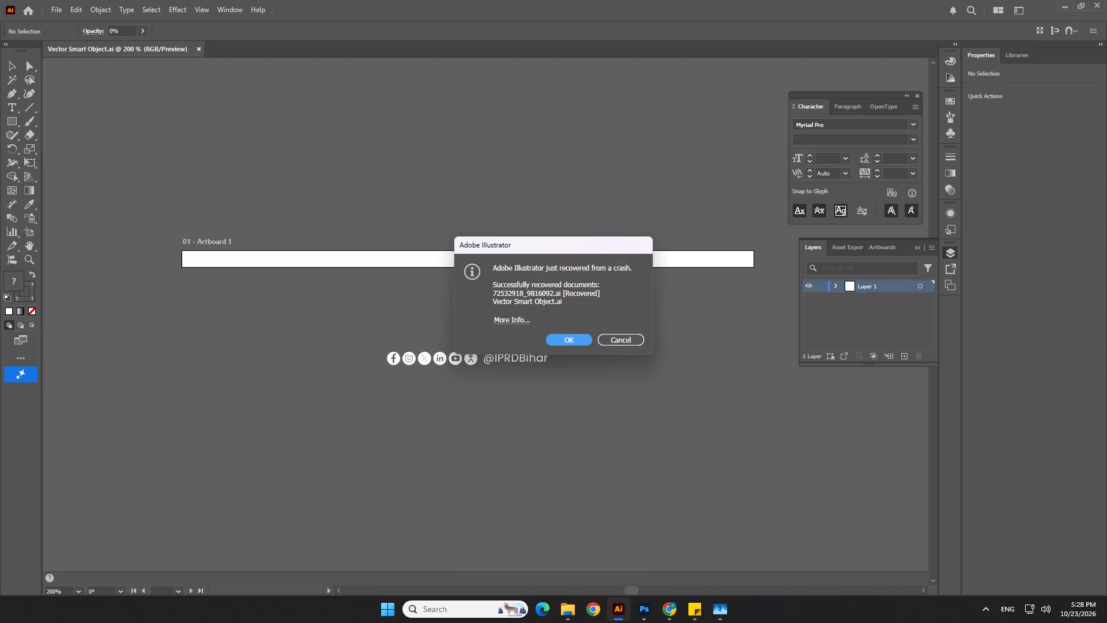
click(563, 339)
click(502, 361)
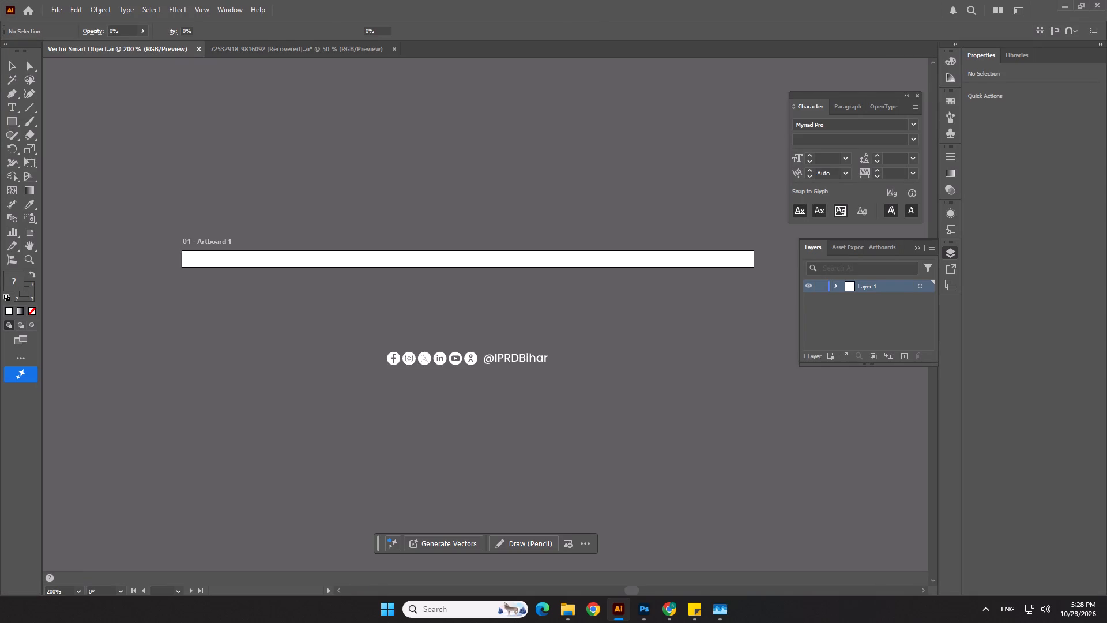
click(499, 356)
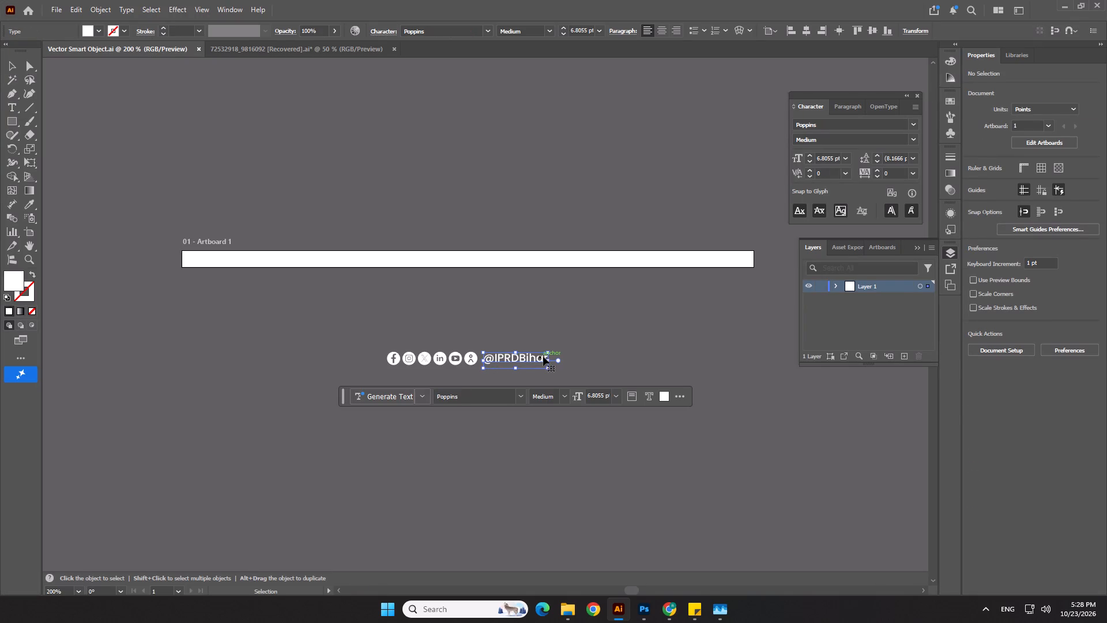
key(ctrl+x)
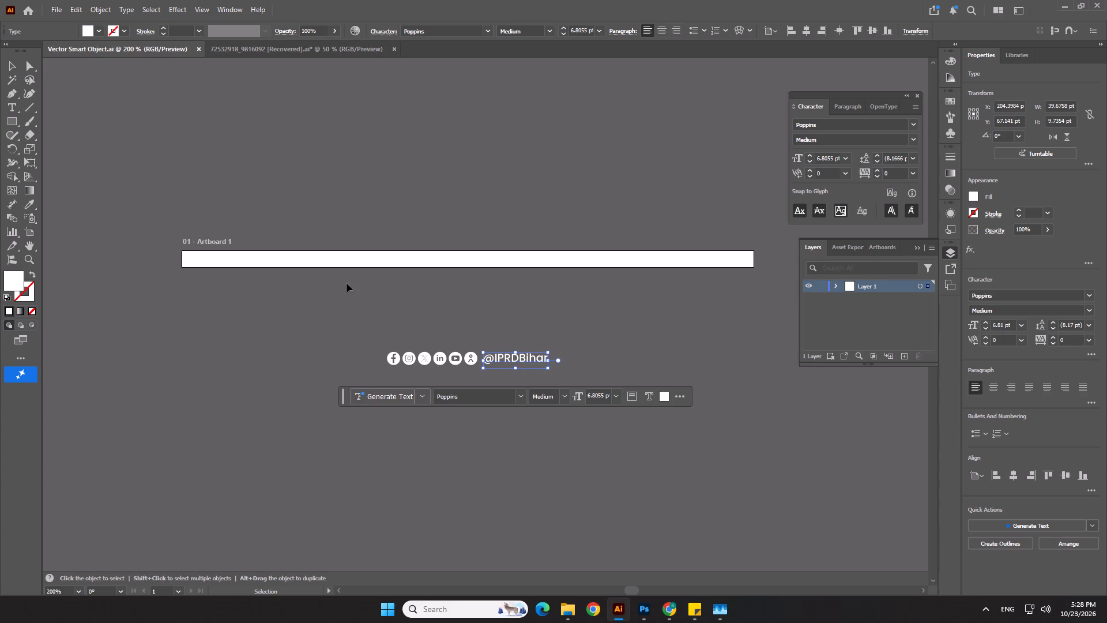
click(14, 63)
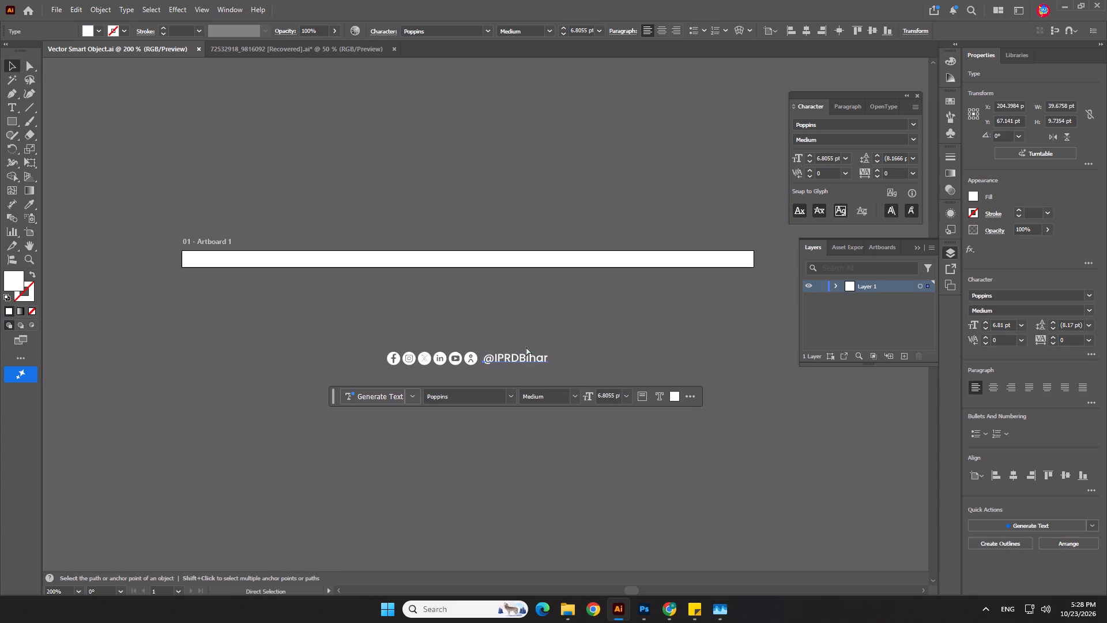
click(524, 355)
key(ctrl+c)
key(ctrl+c)
key(ctrl+c)
key(ctrl+c)
key(ctrl+c)
key(ctrl+c)
key(ctrl+c)
key(ctrl+c)
key(Delete)
key(ctrl+s)
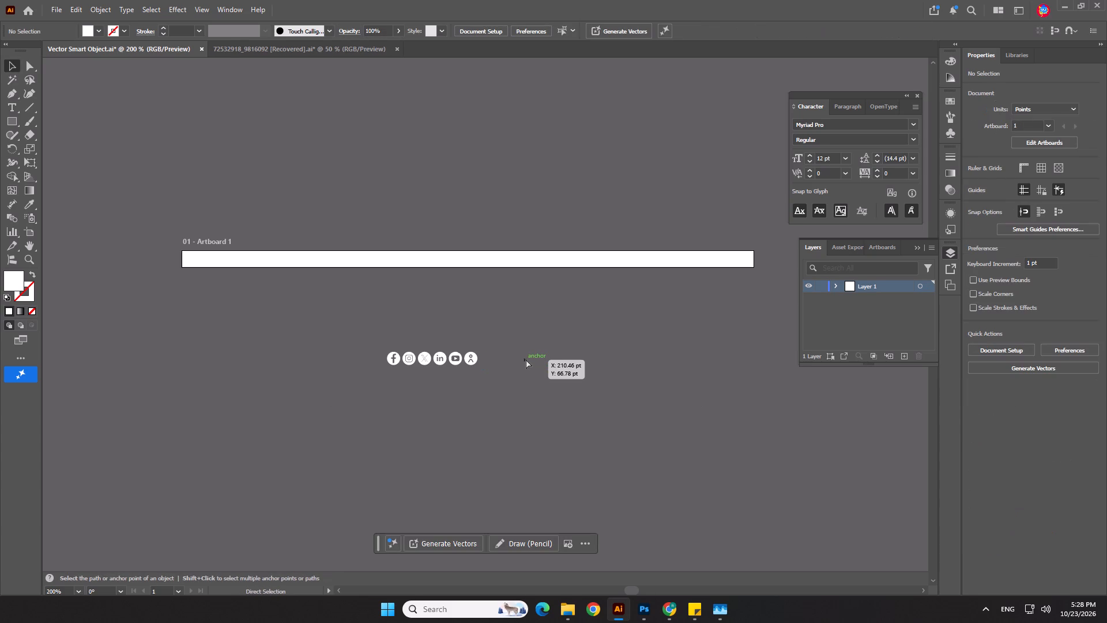
Back in Photoshop, move the icons-only smart object onto the original icon row, at about X 408, Y 1837 px.
key(alt+Tab)
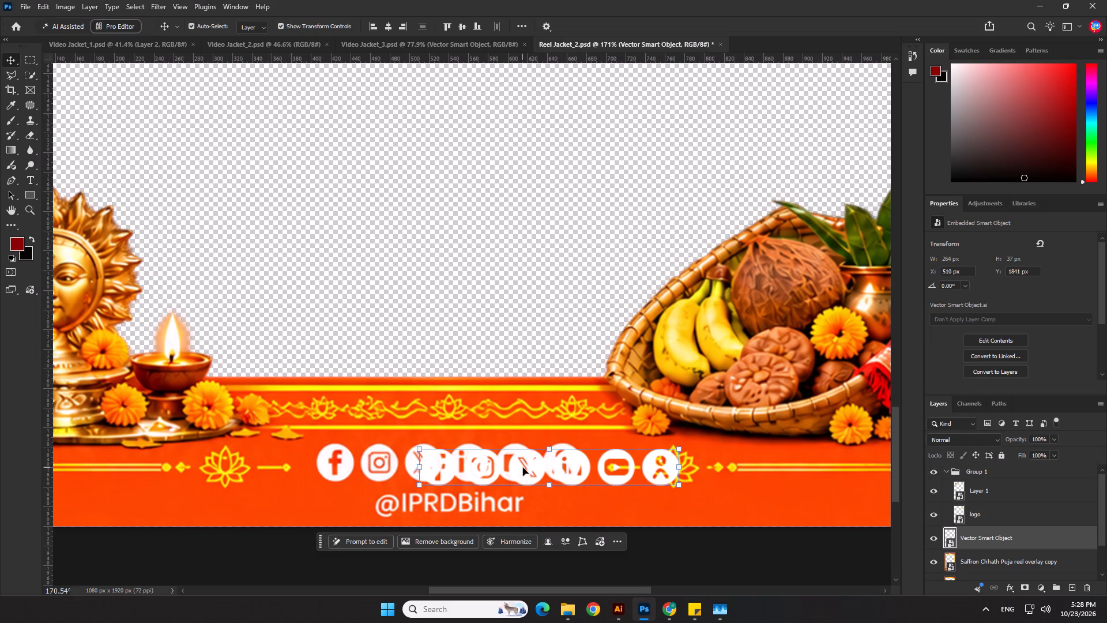
drag(528, 468, 424, 464)
key(Return)
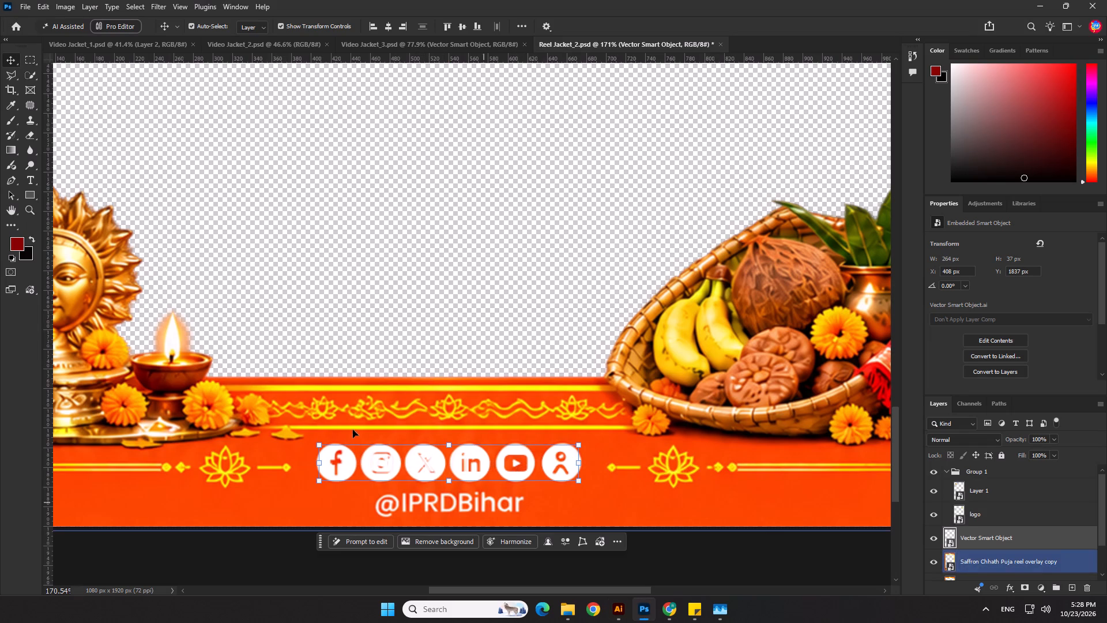
key(ctrl+v)
click(597, 165)
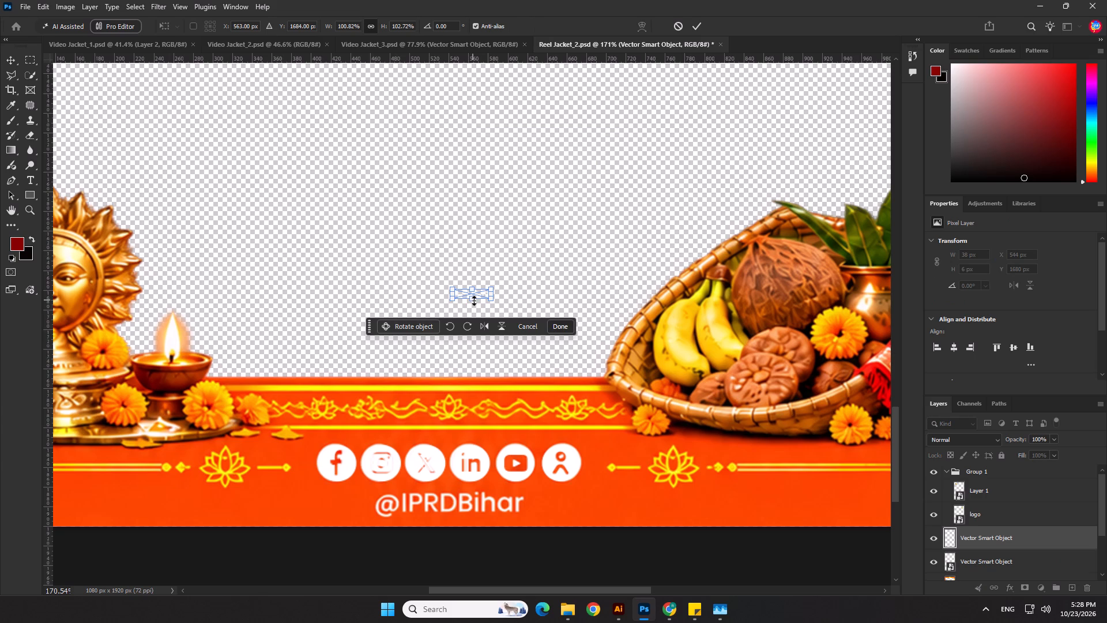
drag(474, 301, 474, 316)
drag(479, 299, 450, 502)
scroll(419, 512, up, 4)
click(428, 501)
click(426, 501)
drag(426, 502, 380, 508)
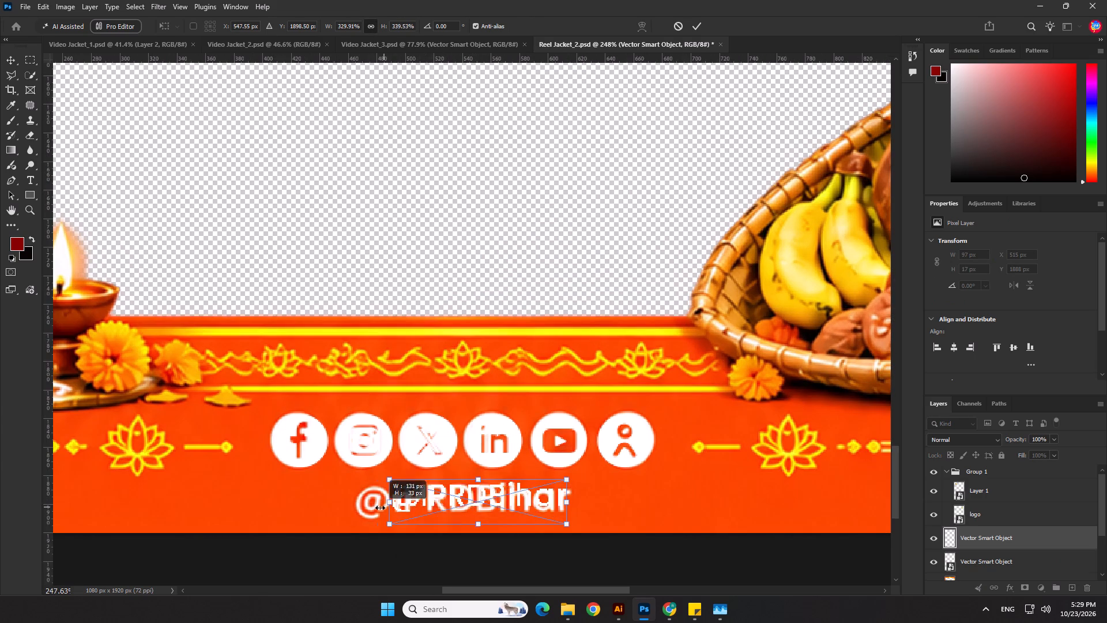
drag(380, 508, 355, 511)
key(Down)
key(Down)
key(Return)
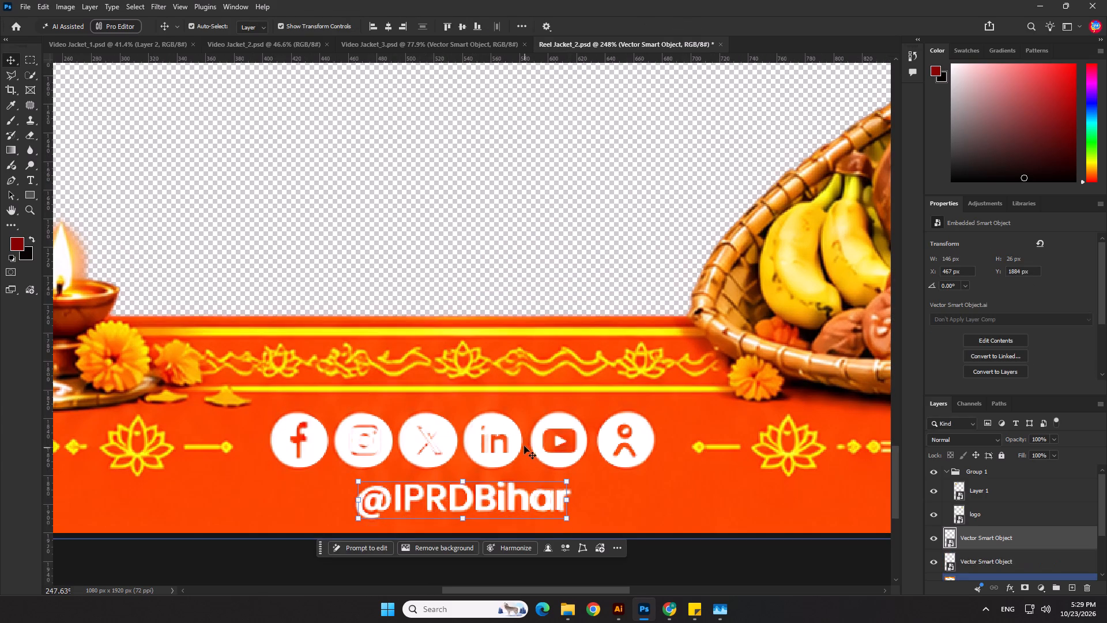
scroll(530, 417, down, 5)
scroll(578, 447, down, 1)
click(597, 438)
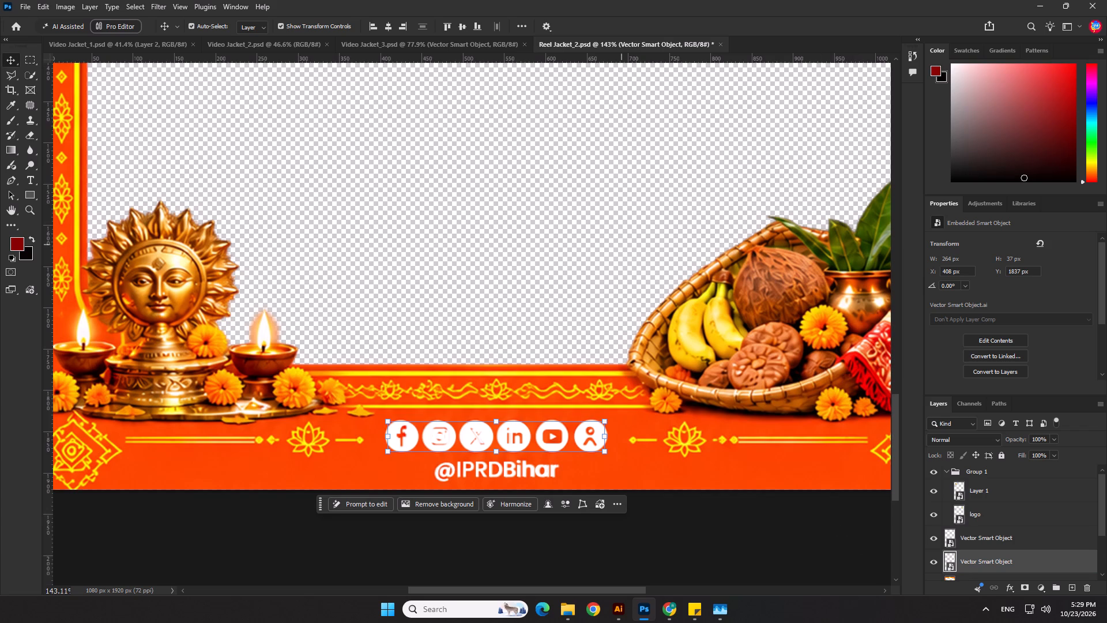
click(386, 21)
click(558, 522)
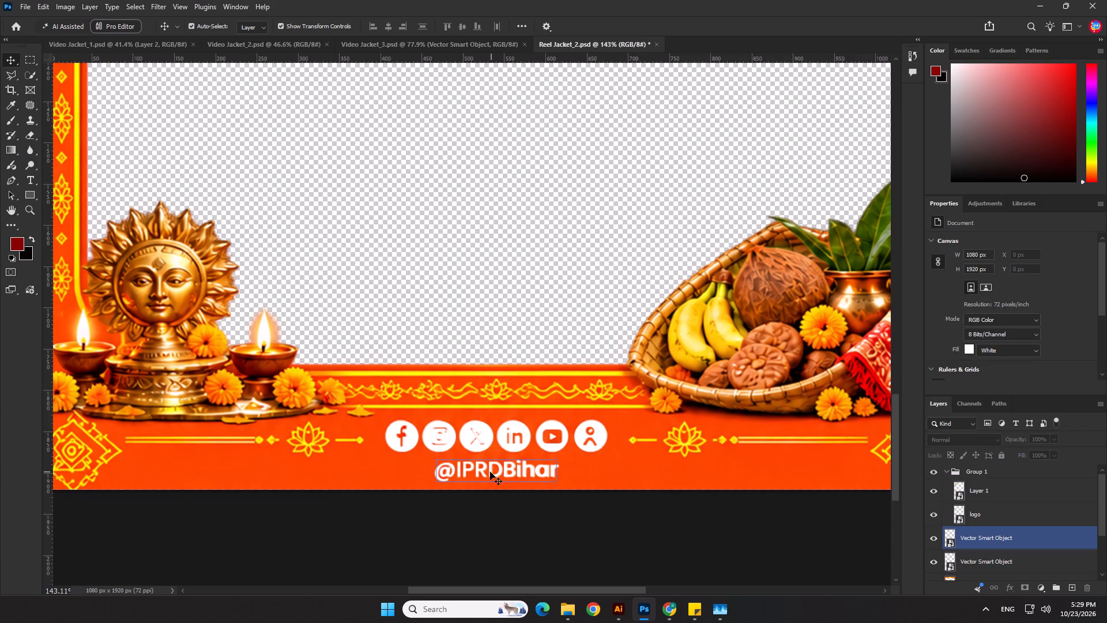
click(489, 471)
click(393, 27)
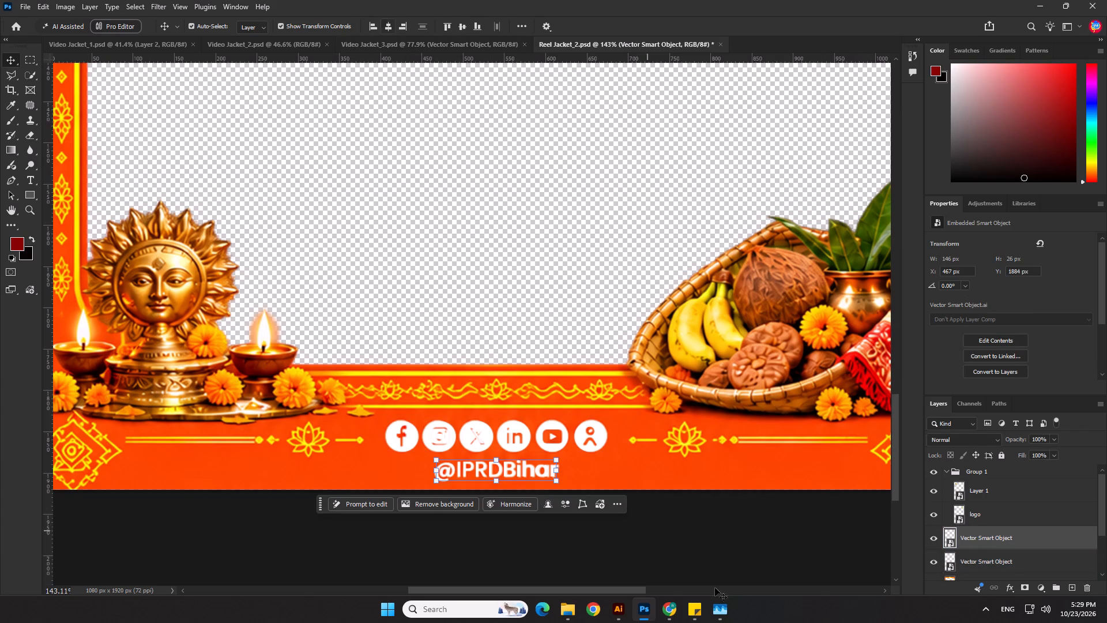
Add a new layer above the saffron overlay copy and marquee-select about 289 x 86 px around the icons and handle.
click(801, 475)
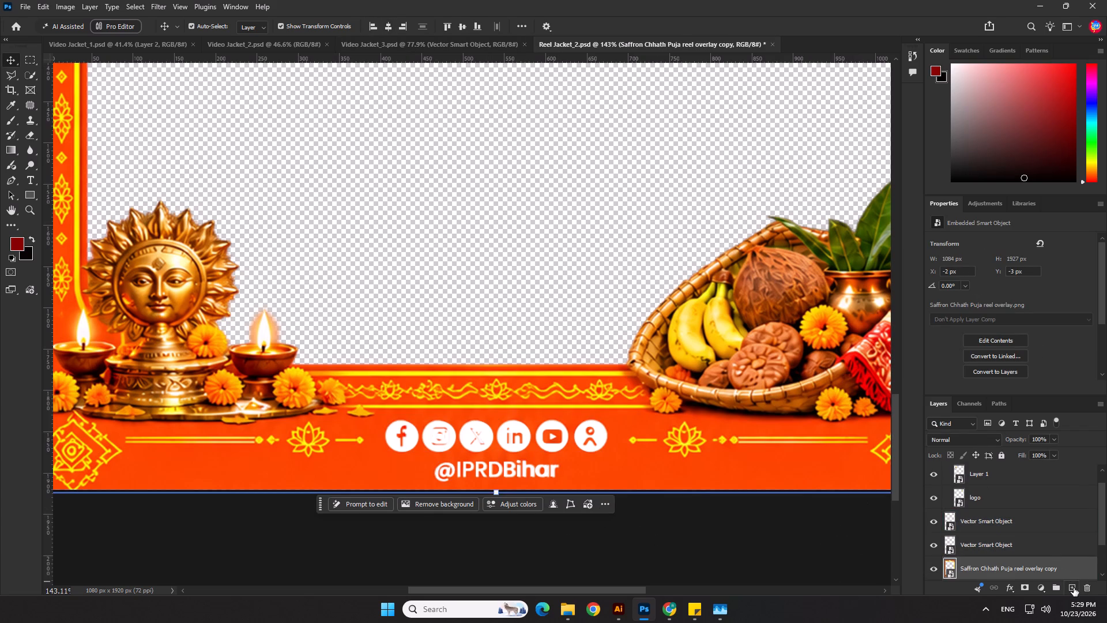
click(1074, 588)
click(22, 61)
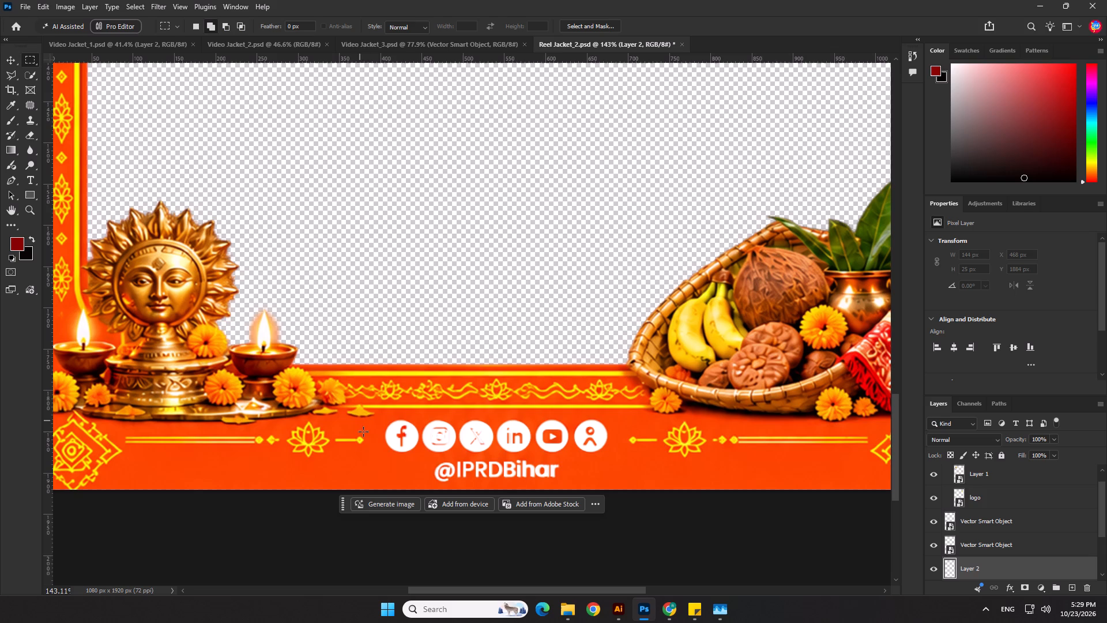
drag(380, 416, 582, 492)
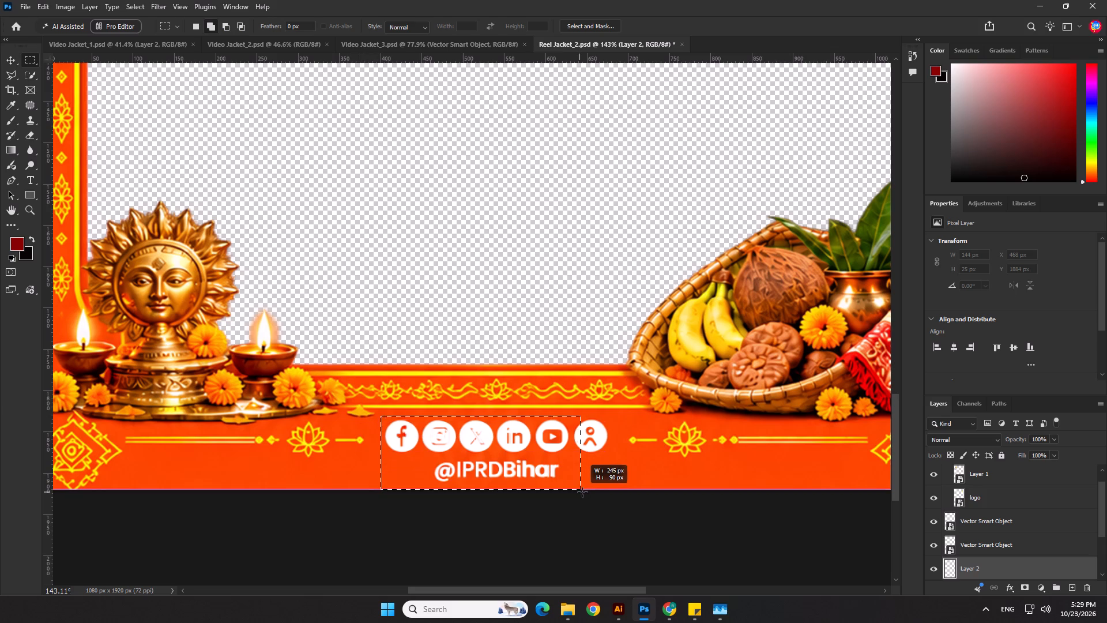
drag(582, 492, 617, 485)
Merge the Saffron Chhath Puja reel overlay layer with its copy.
scroll(1036, 537, down, 1)
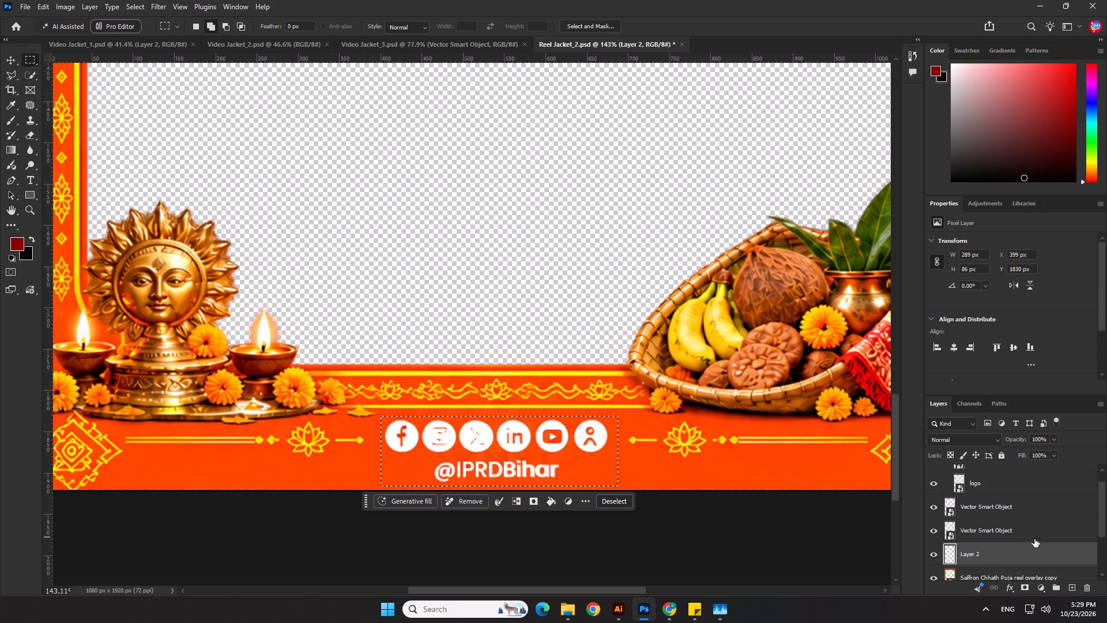
scroll(1034, 539, down, 1)
scroll(982, 563, down, 3)
click(981, 554)
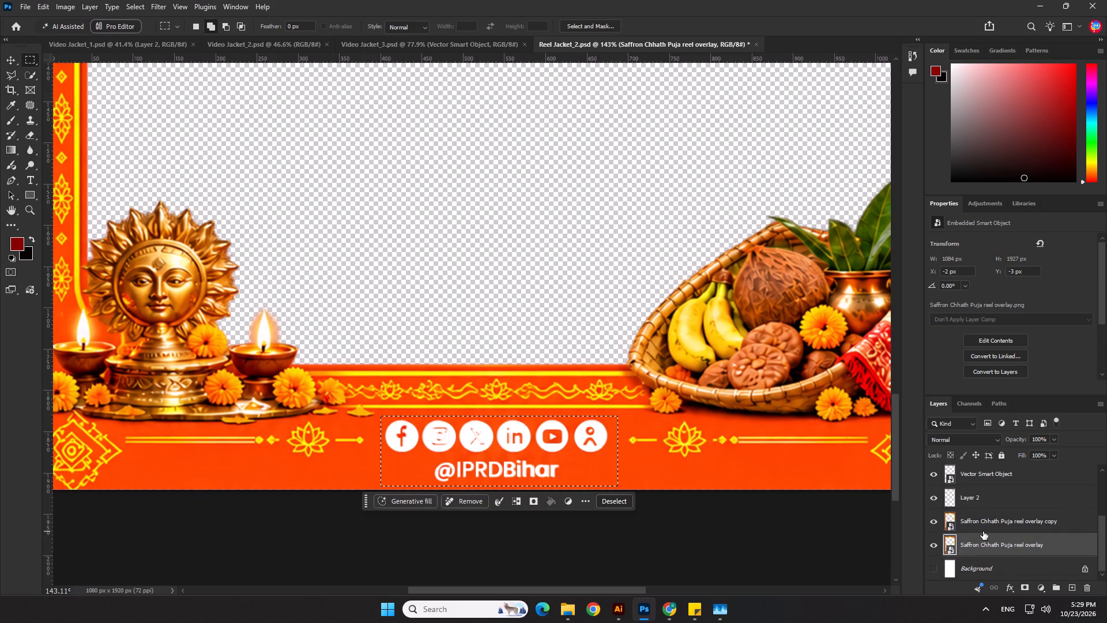
ctrl+click(984, 525)
key(ctrl+e)
Cover the old icons and handle on Layer 2 by brushing sampled background orange across the marquee with a 300 px brush, then deselect.
click(983, 518)
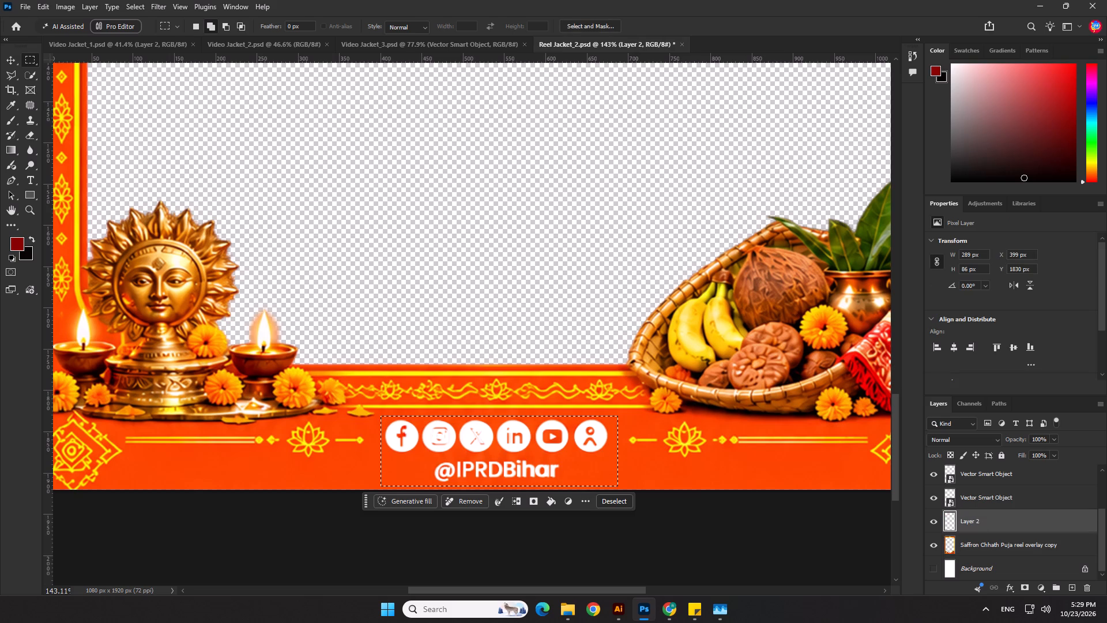
click(10, 106)
scroll(493, 462, up, 2)
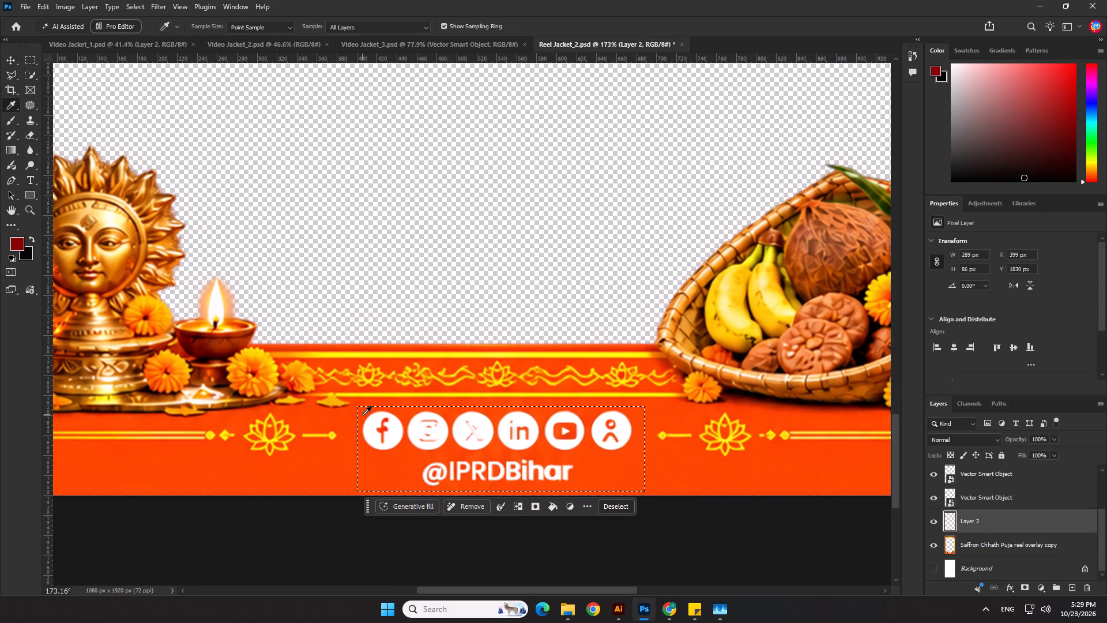
click(363, 415)
click(10, 117)
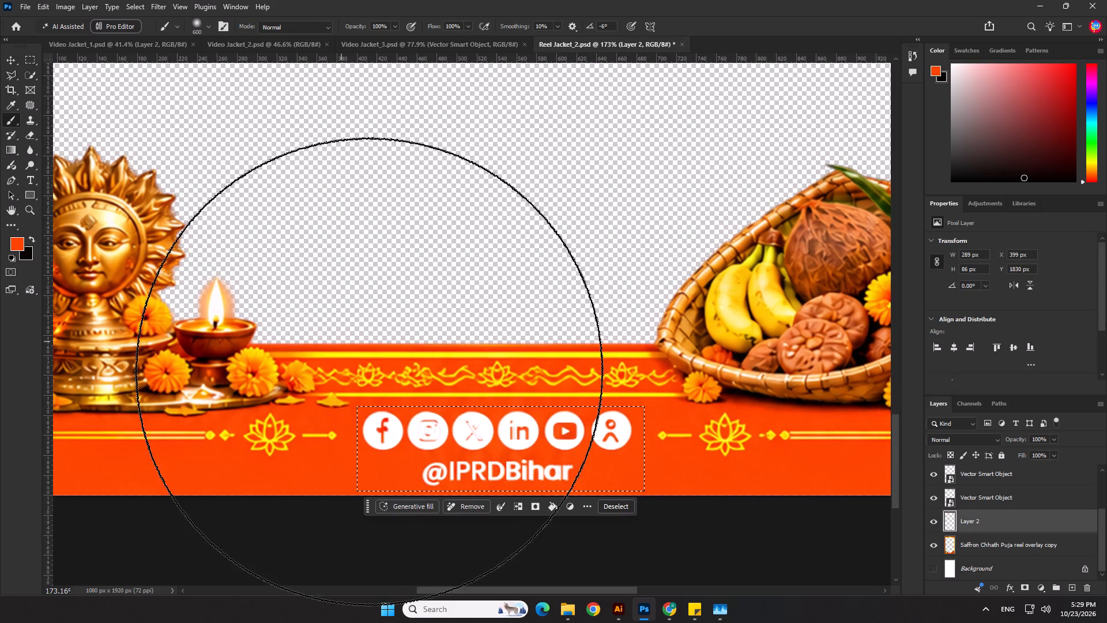
scroll(369, 371, down, 4)
key(bracketleft)
key(bracketleft)
key(bracketleft)
click(389, 392)
drag(388, 392, 344, 440)
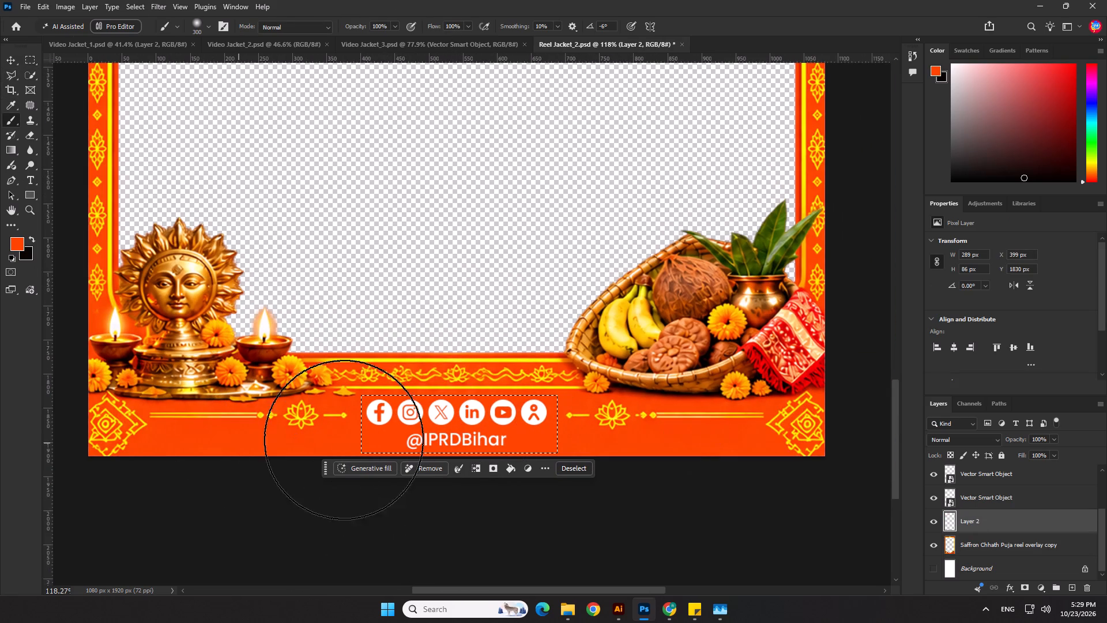
drag(344, 440, 579, 400)
click(29, 59)
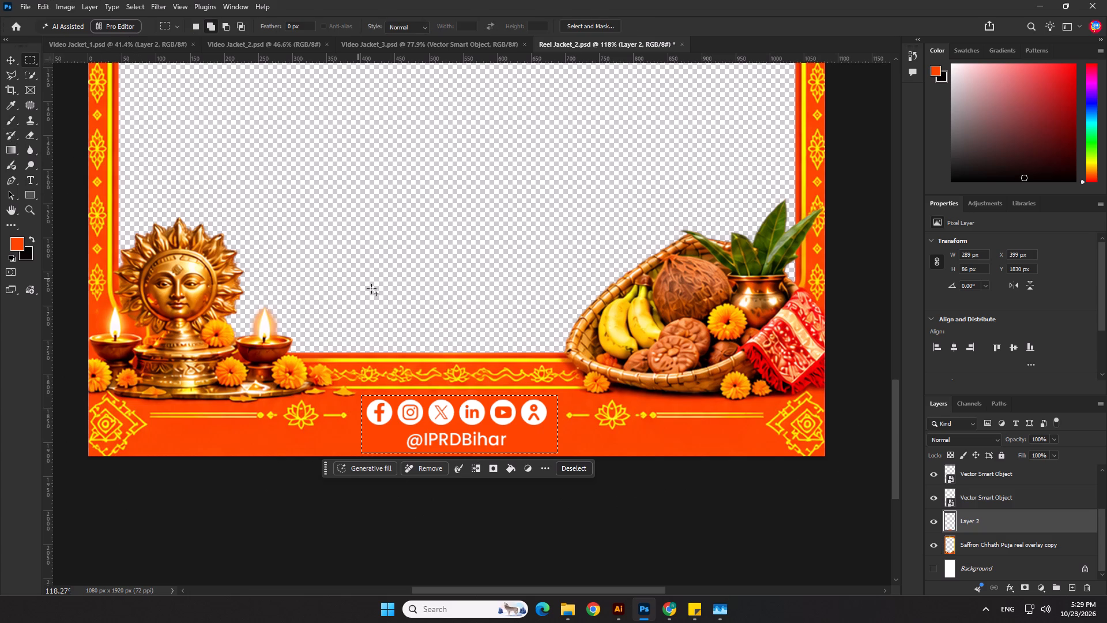
right_click(371, 288)
click(382, 296)
Nudge the social icon row down 2 px to Y 1839 px.
scroll(395, 292, down, 5)
click(12, 55)
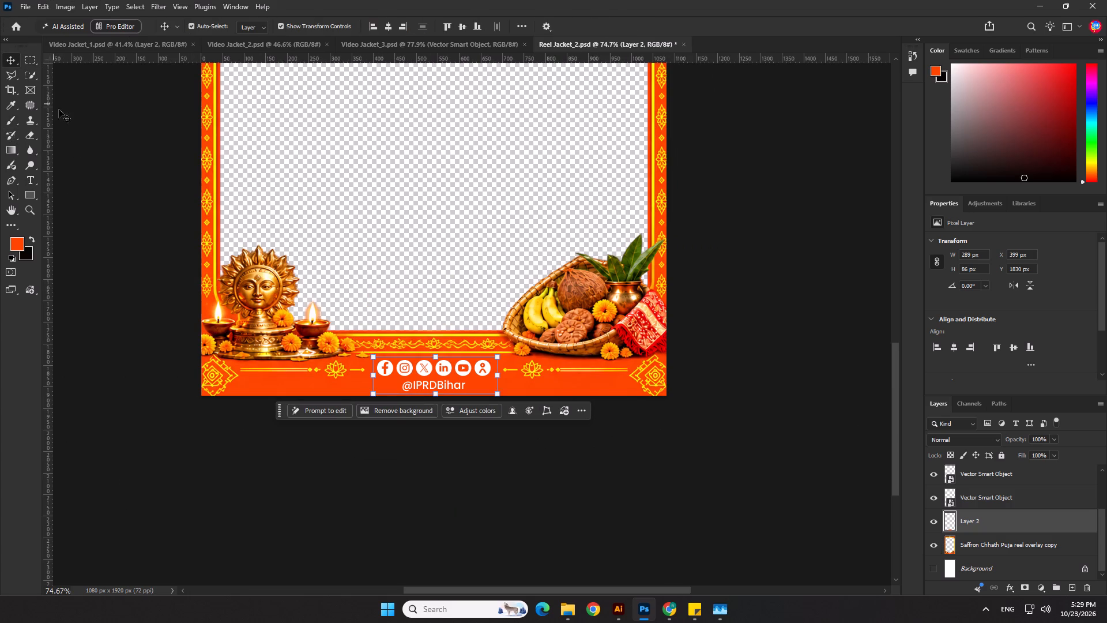
click(95, 138)
scroll(458, 358, up, 8)
click(435, 399)
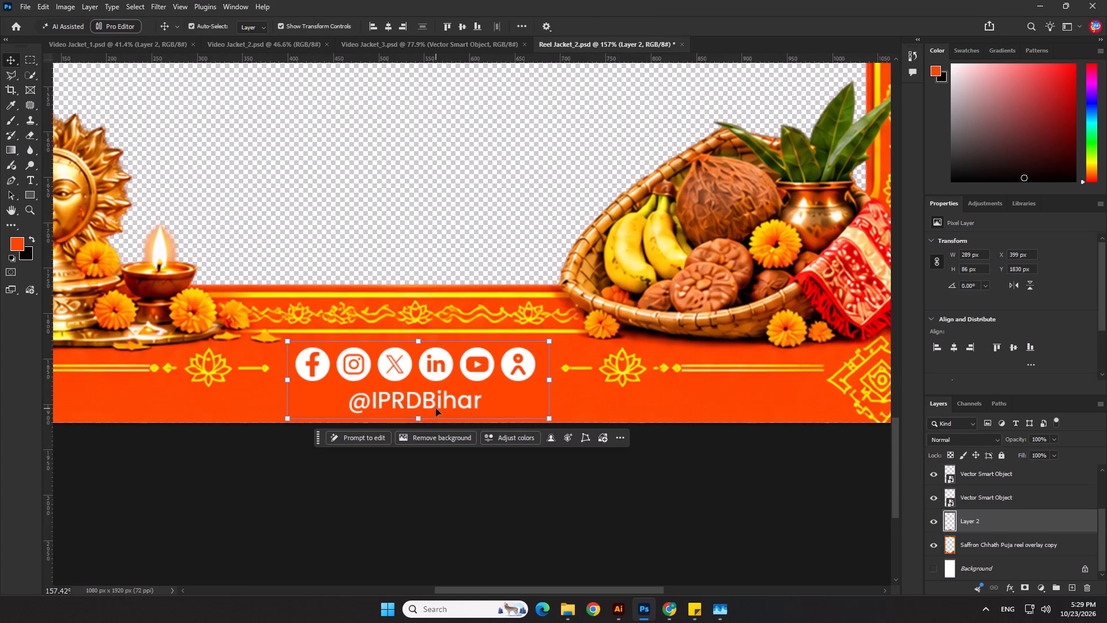
click(986, 506)
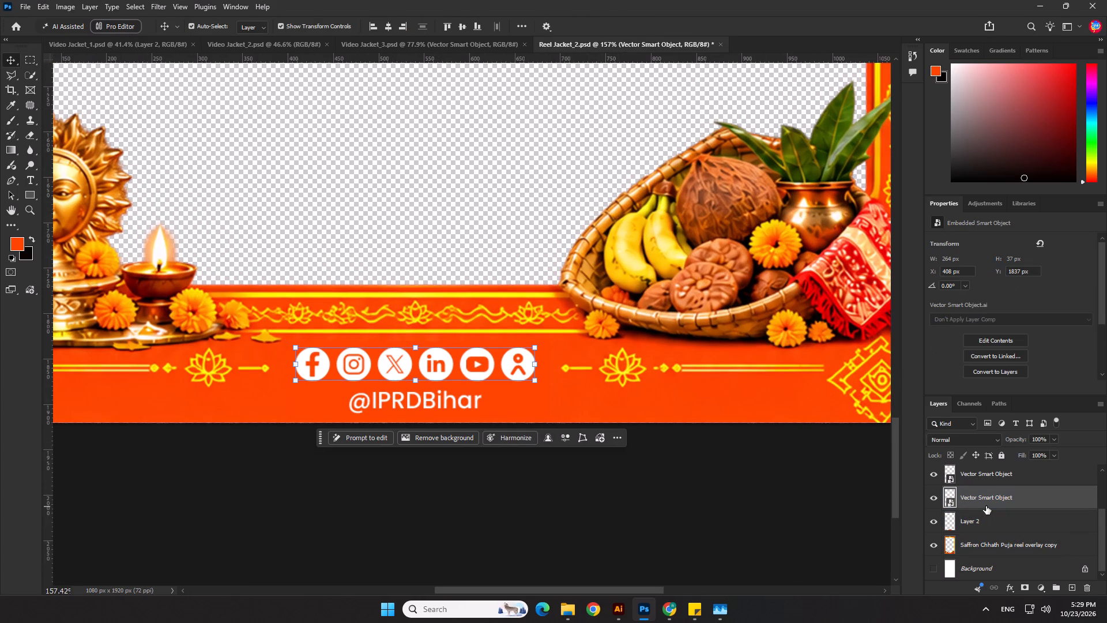
key(Down)
key(Down)
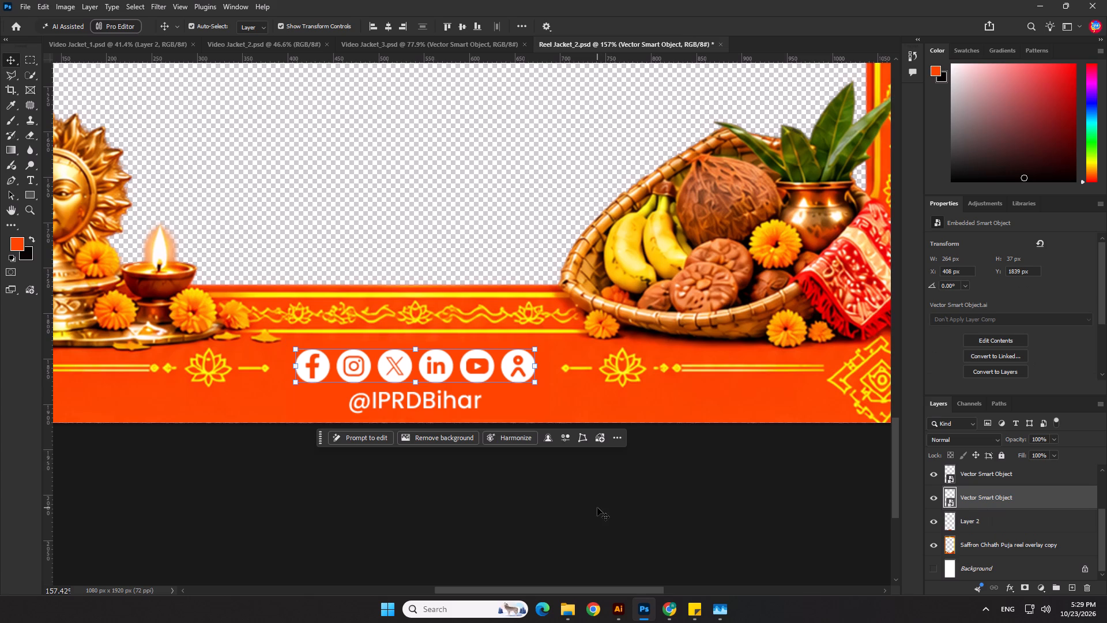
click(597, 508)
scroll(597, 508, down, 11)
scroll(493, 389, up, 4)
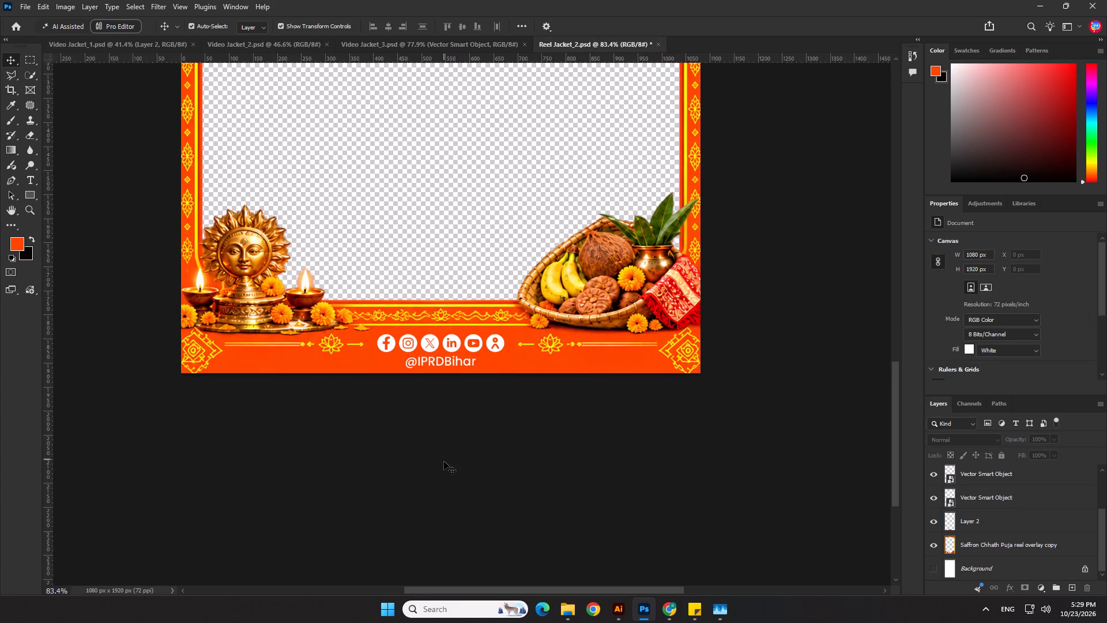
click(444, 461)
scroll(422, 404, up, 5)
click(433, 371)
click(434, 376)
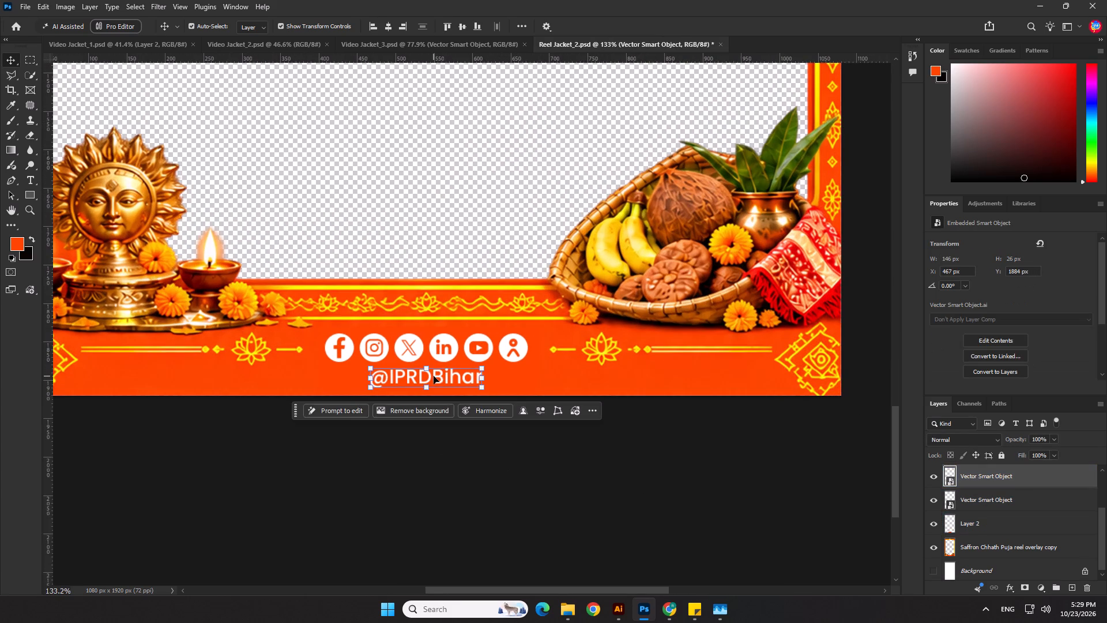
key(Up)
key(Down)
shift+click(479, 348)
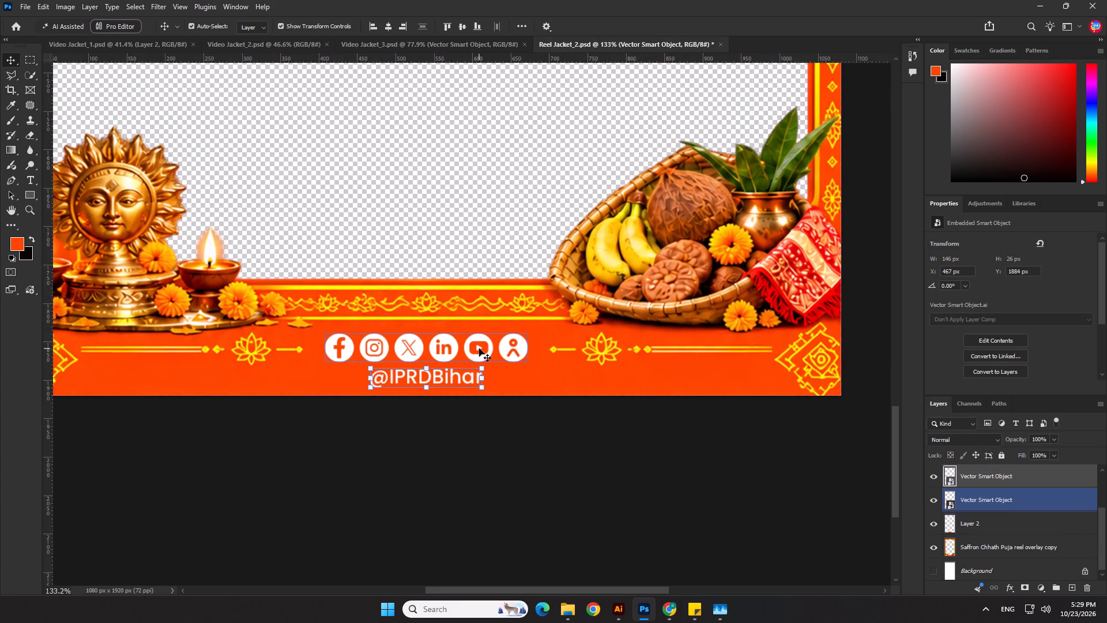
scroll(427, 369, up, 5)
click(424, 394)
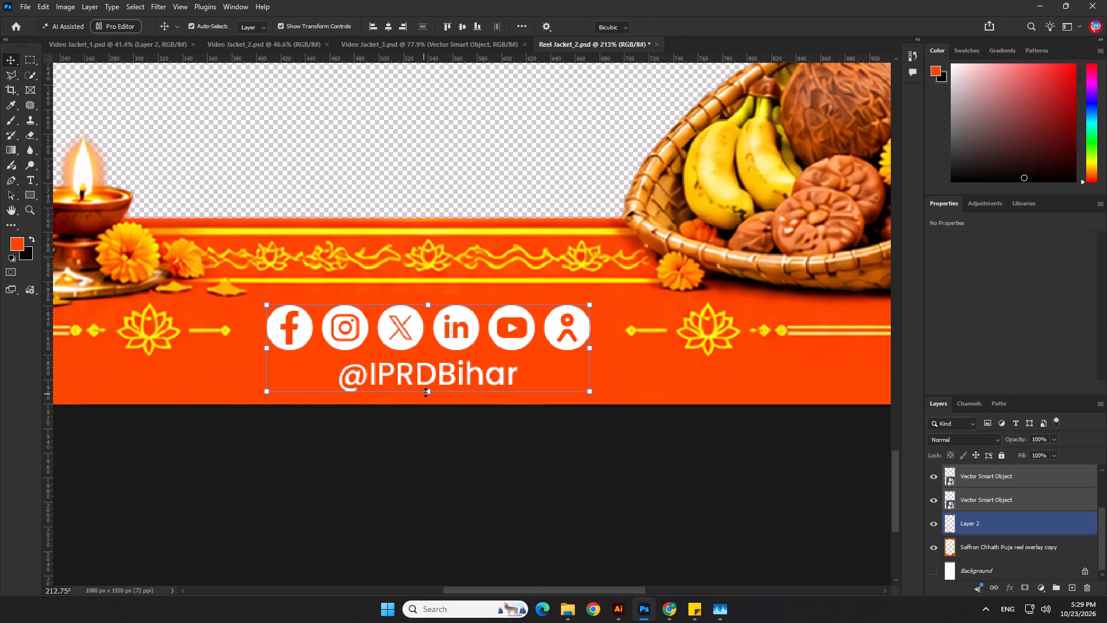
key(Down)
key(Down)
key(Return)
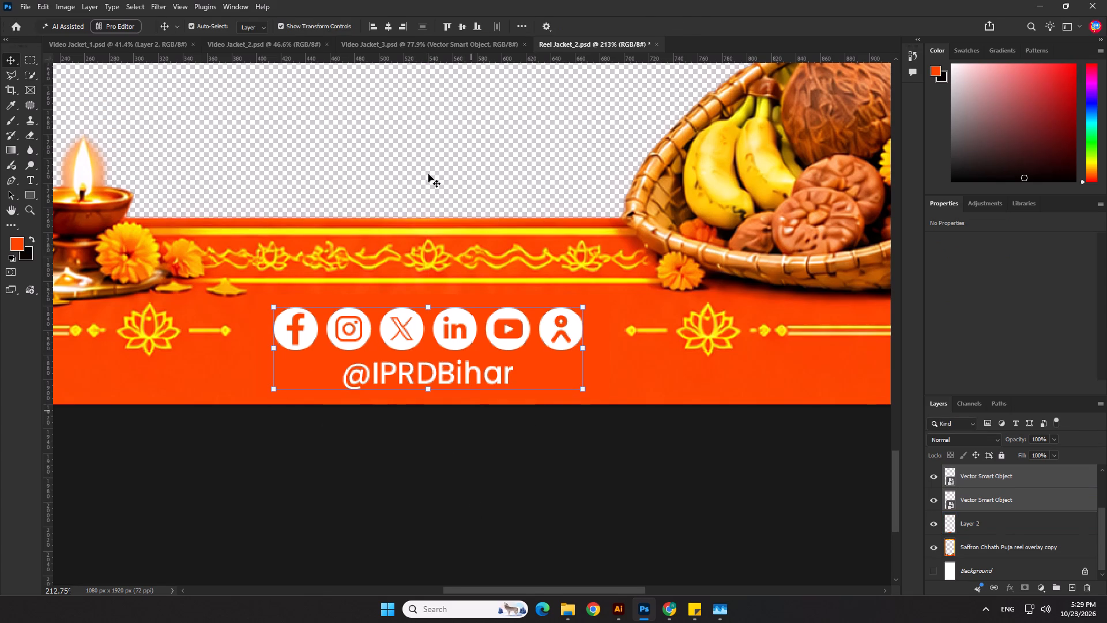
click(390, 28)
click(551, 520)
Examine the bottom band and the whole reel jacket at different magnifications.
scroll(555, 475, down, 6)
scroll(555, 475, up, 1)
scroll(555, 475, down, 6)
scroll(556, 478, up, 1)
scroll(556, 478, down, 7)
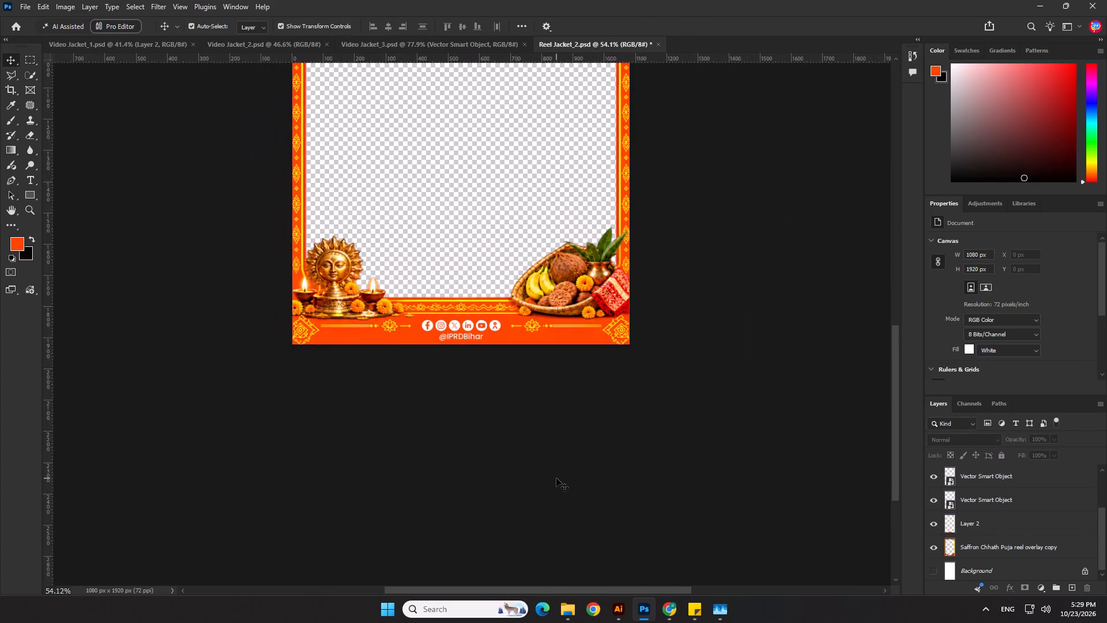
scroll(556, 478, down, 7)
scroll(556, 478, up, 1)
scroll(556, 478, down, 7)
ctrl+scroll(528, 150, up, 1)
Save the Reel Jacket_2.psd document.
key(ctrl+s)
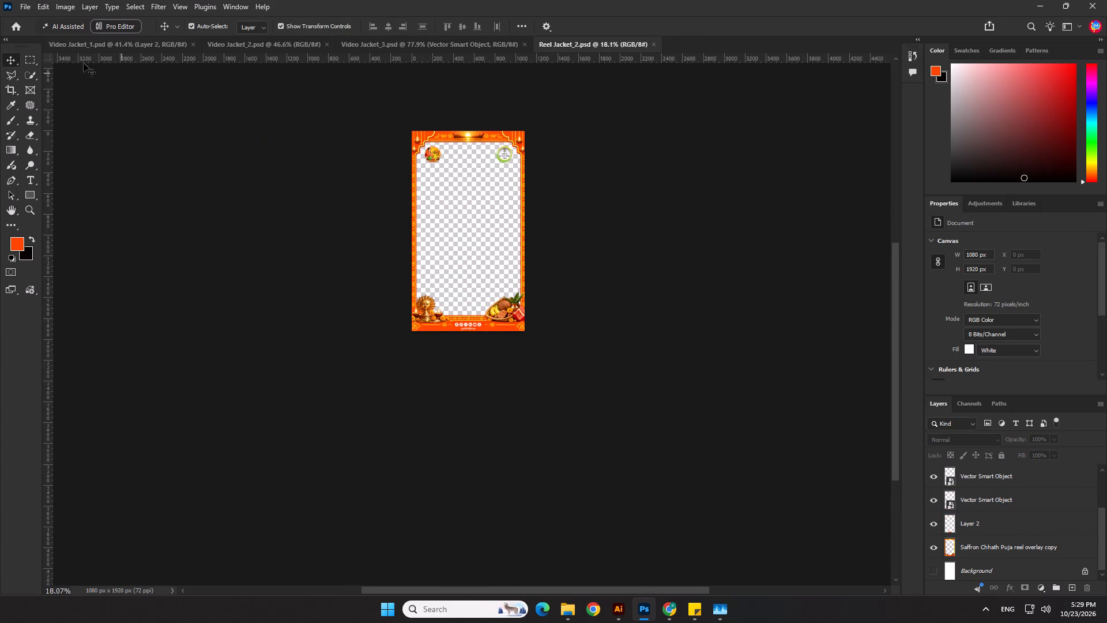
Save a PNG copy of the reel jacket as Reel Jacket_2 copy.png in the 23.10.26 folder.
click(31, 9)
click(88, 157)
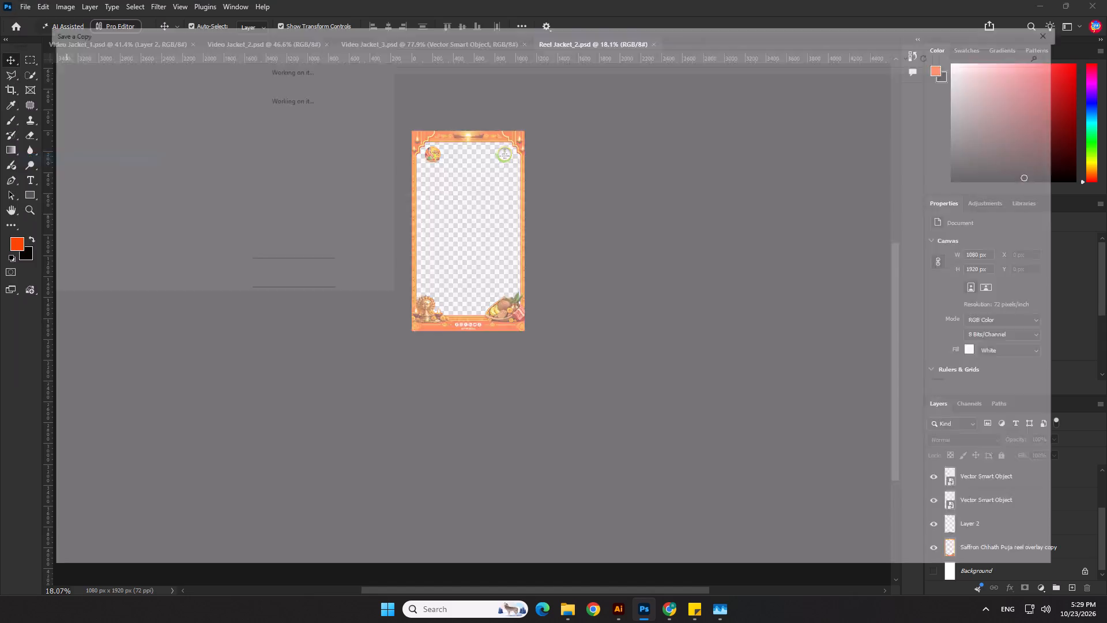
click(184, 479)
click(140, 405)
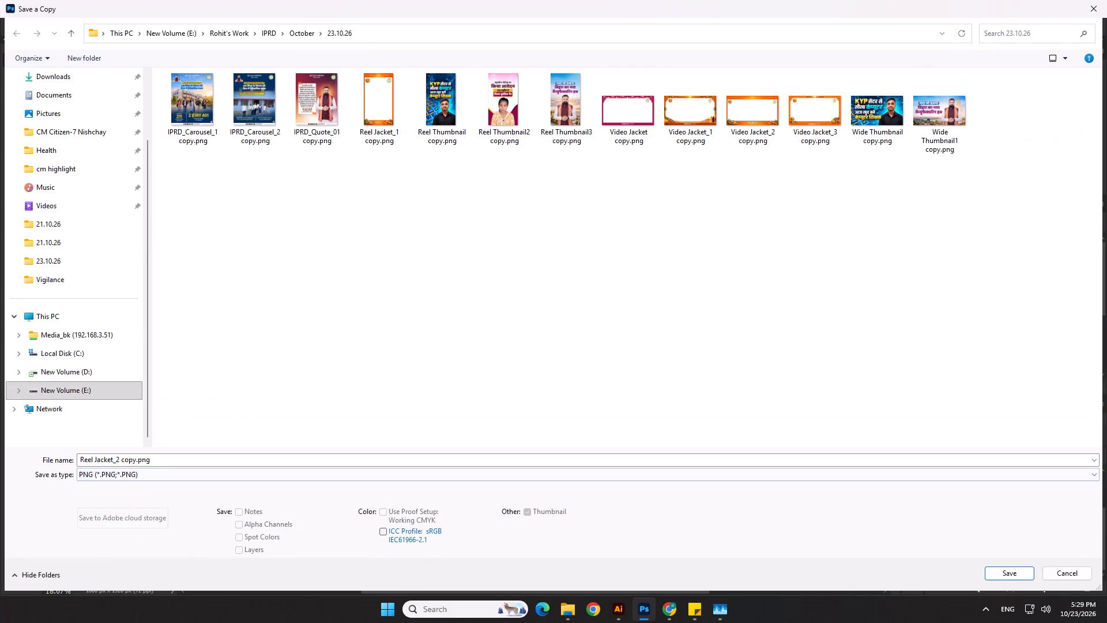
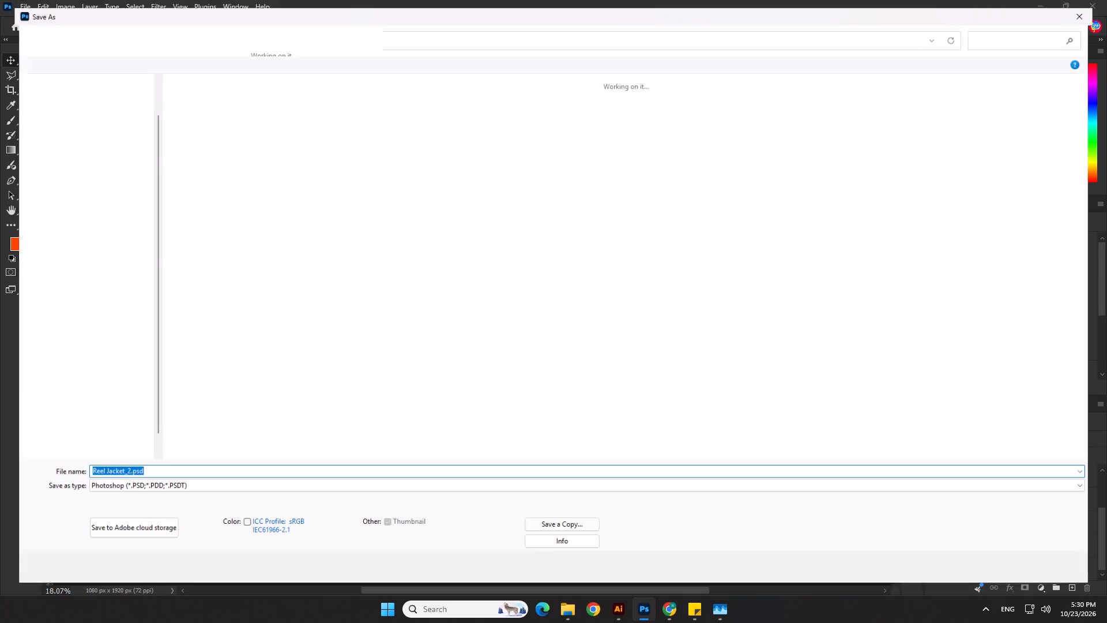
drag(139, 474, 116, 474)
key(3)
key(Return)
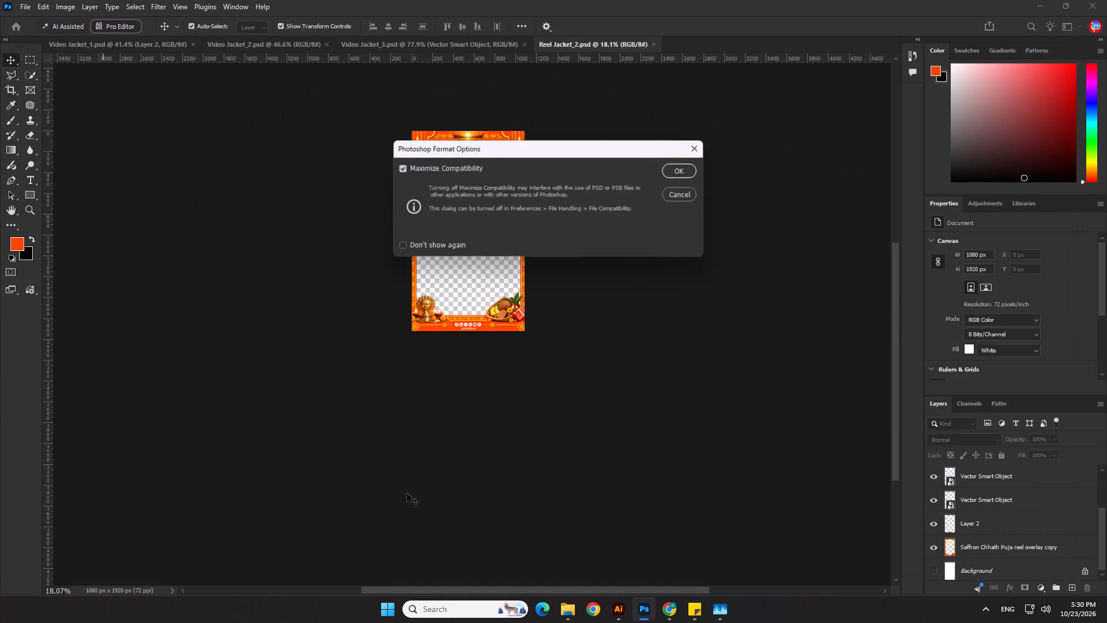
key(Return)
Examine the Reel Jacket_3 frame at different magnifications and compare its colours with the Video Jacket_3 document.
scroll(376, 152, up, 5)
scroll(401, 277, up, 3)
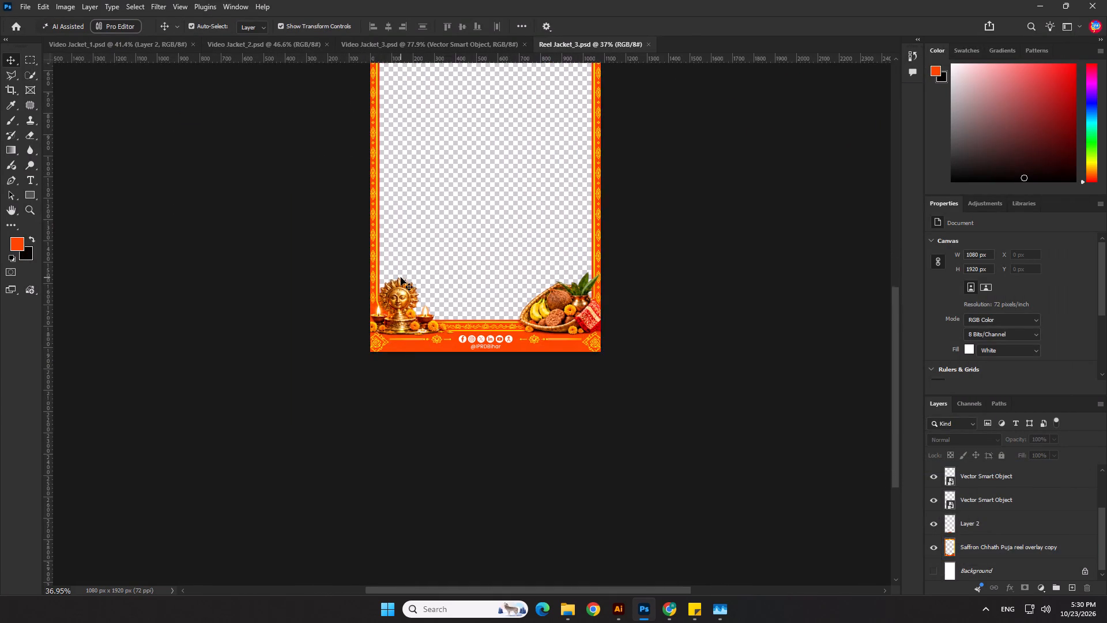
scroll(400, 376, down, 5)
scroll(475, 143, down, 3)
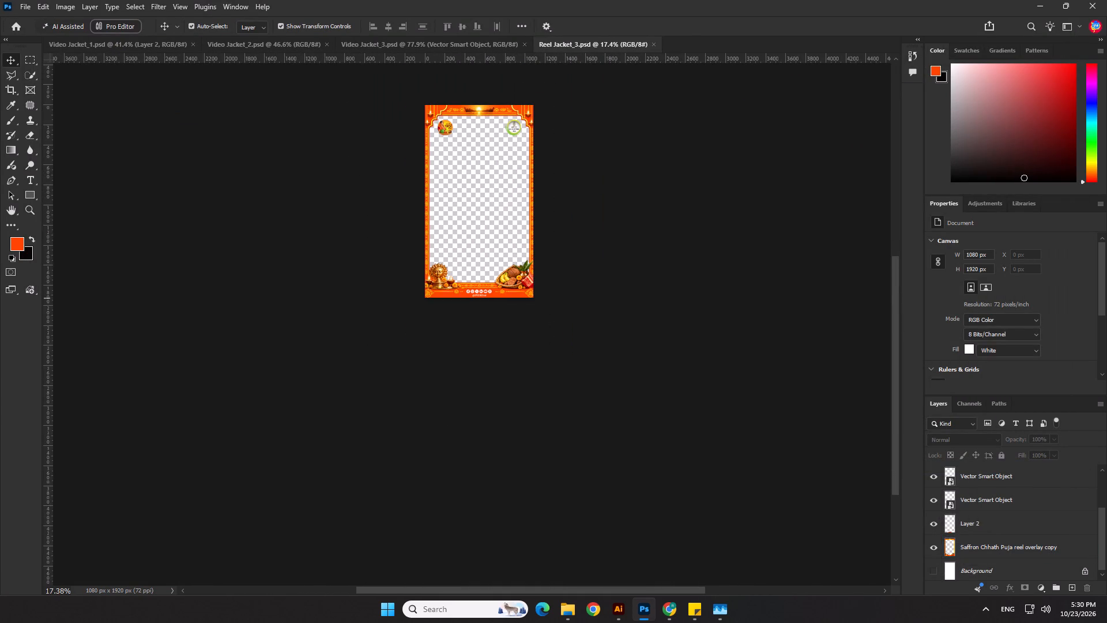
drag(894, 297, 899, 254)
click(632, 297)
scroll(483, 229, up, 8)
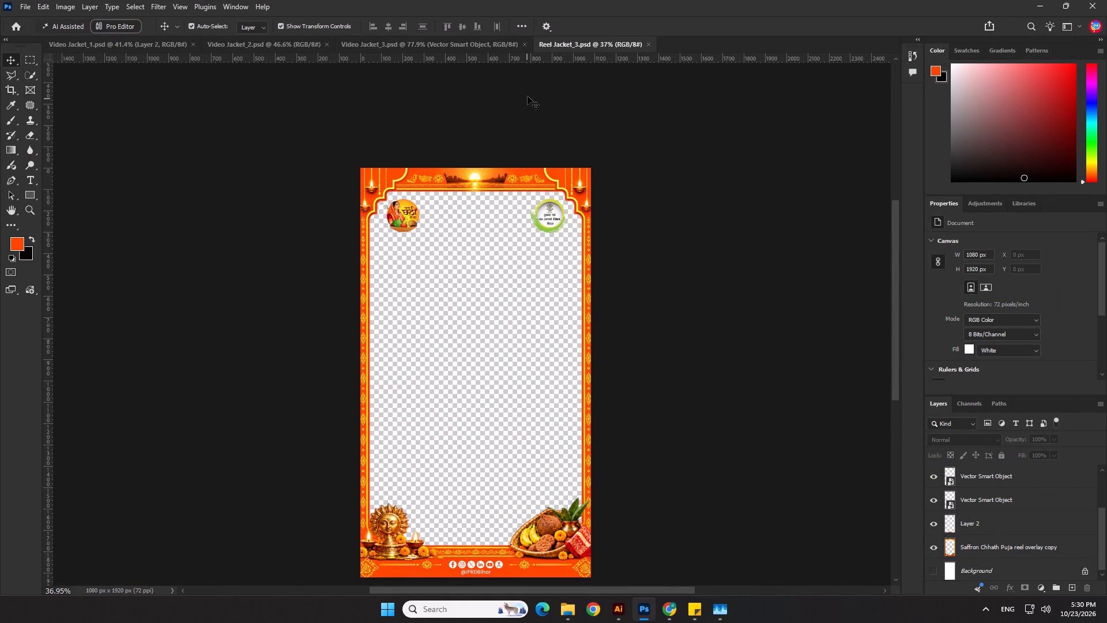
click(475, 50)
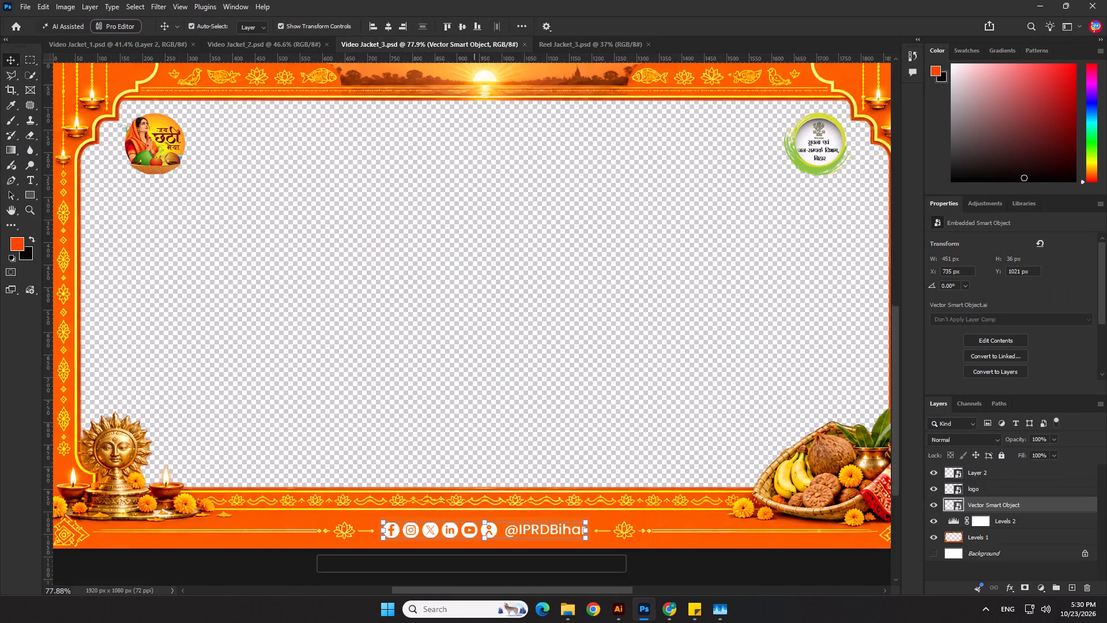
scroll(468, 112, down, 4)
click(386, 562)
scroll(414, 517, down, 4)
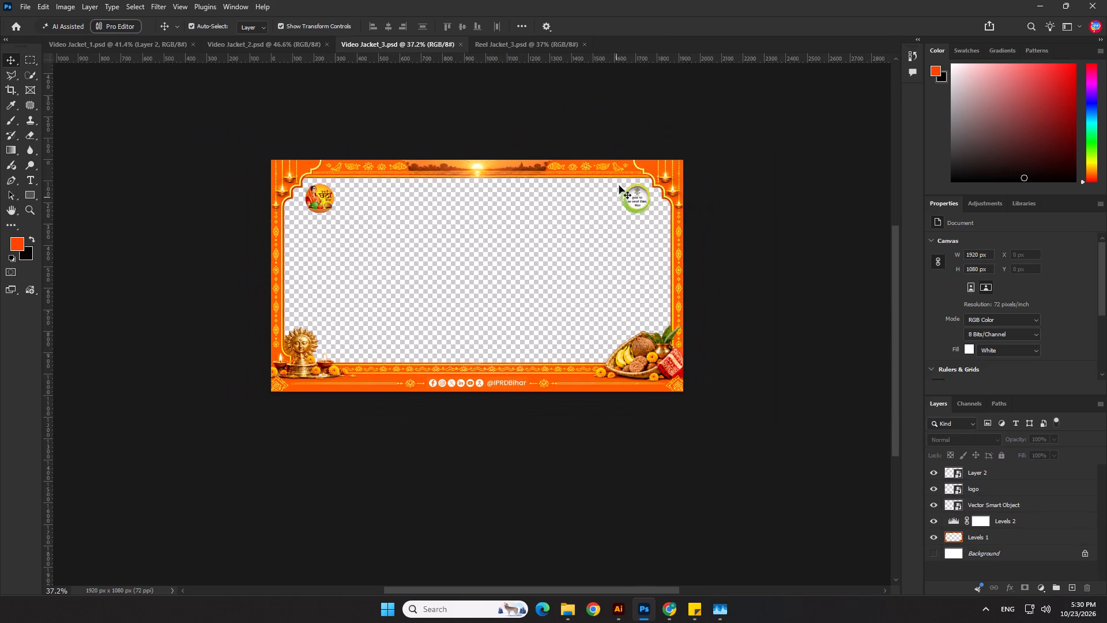
click(525, 42)
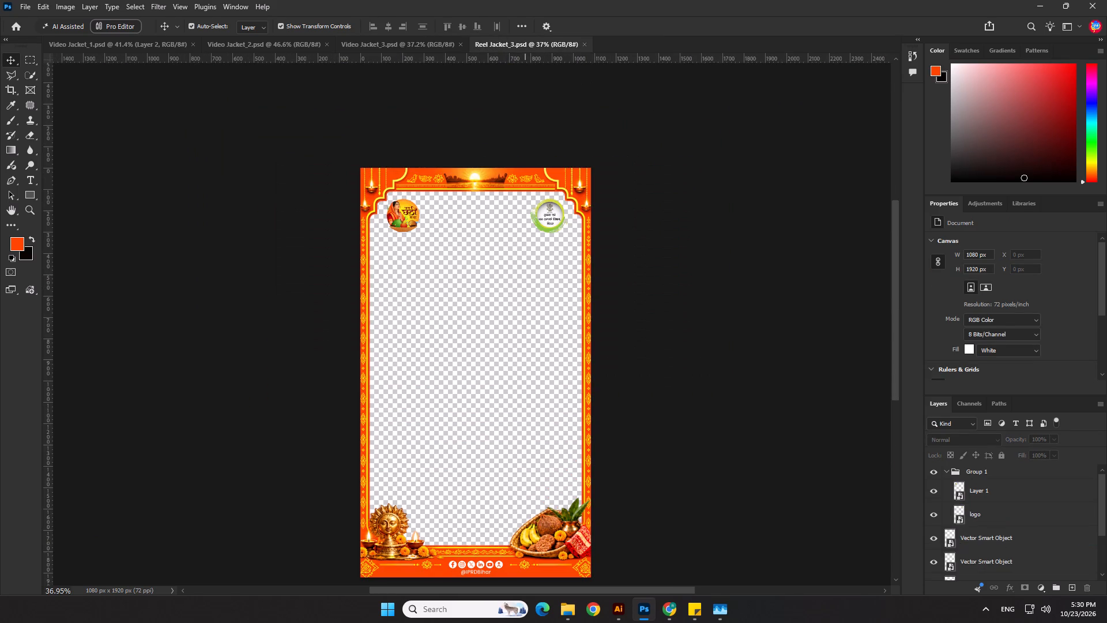
scroll(545, 153, down, 3)
scroll(993, 511, up, 2)
Add a Levels adjustment inside Group 1 of Reel Jacket_3 with midtones at 1.34, and save the document.
click(1000, 476)
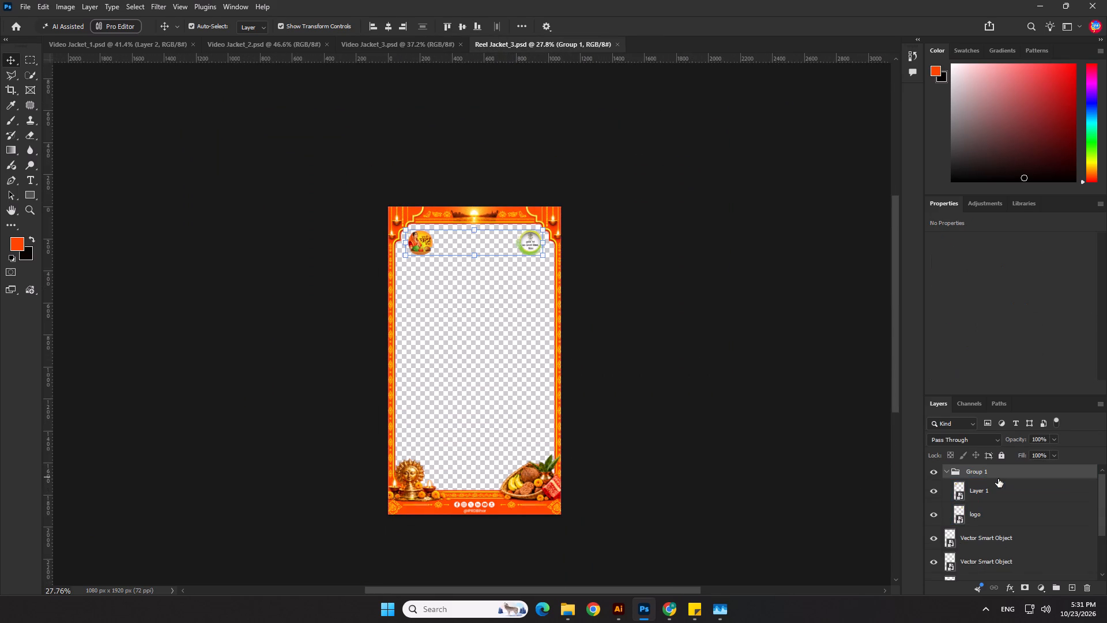
click(1041, 588)
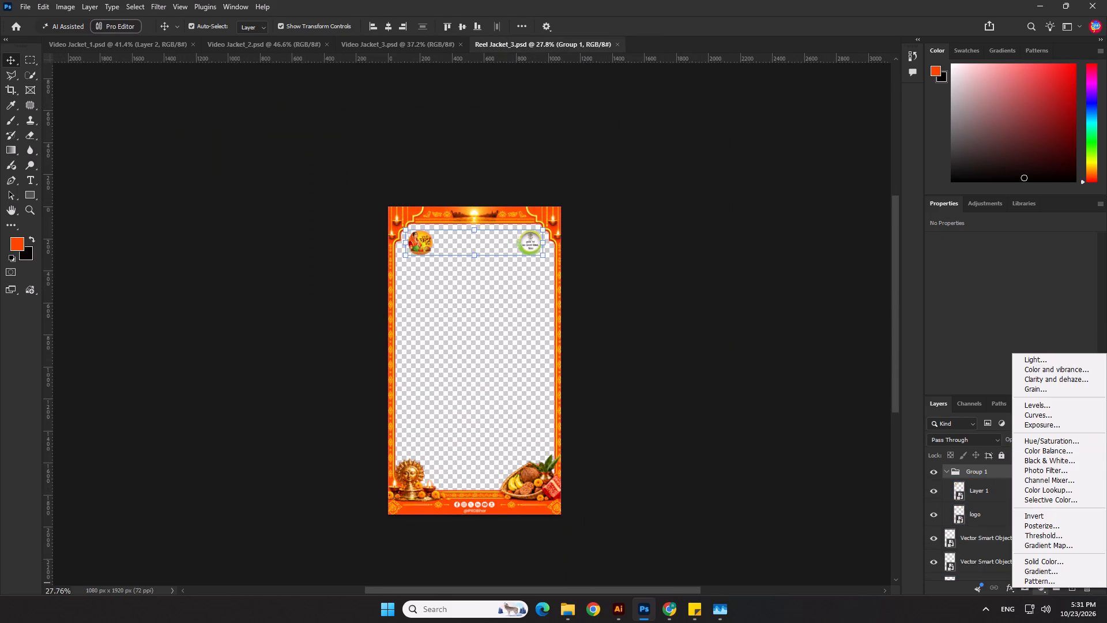
drag(1045, 417, 1046, 408)
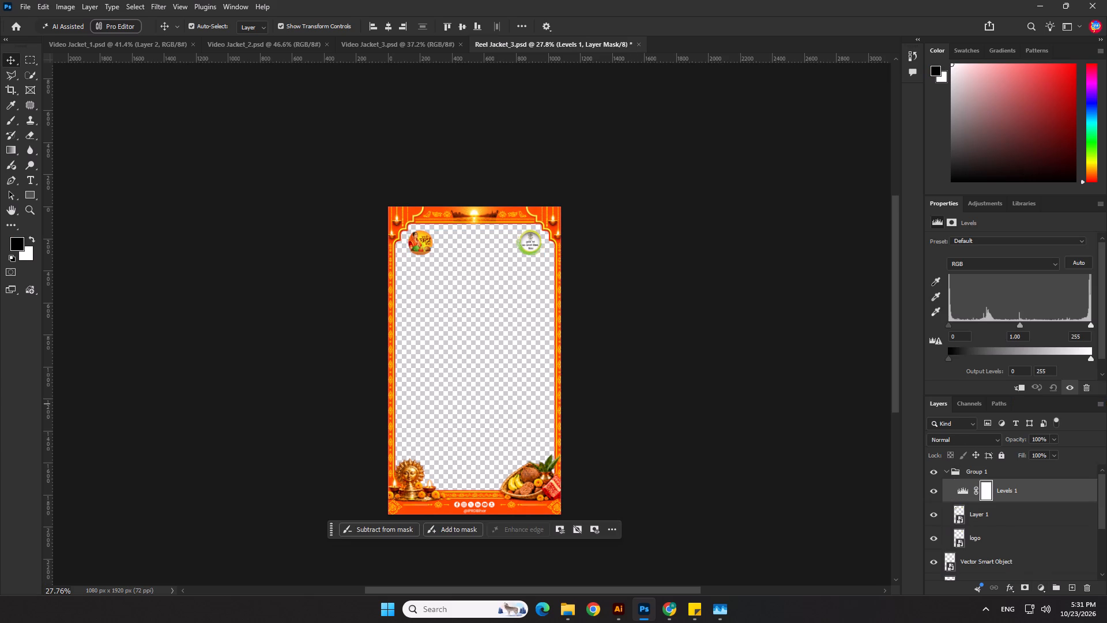
drag(1019, 326, 1006, 328)
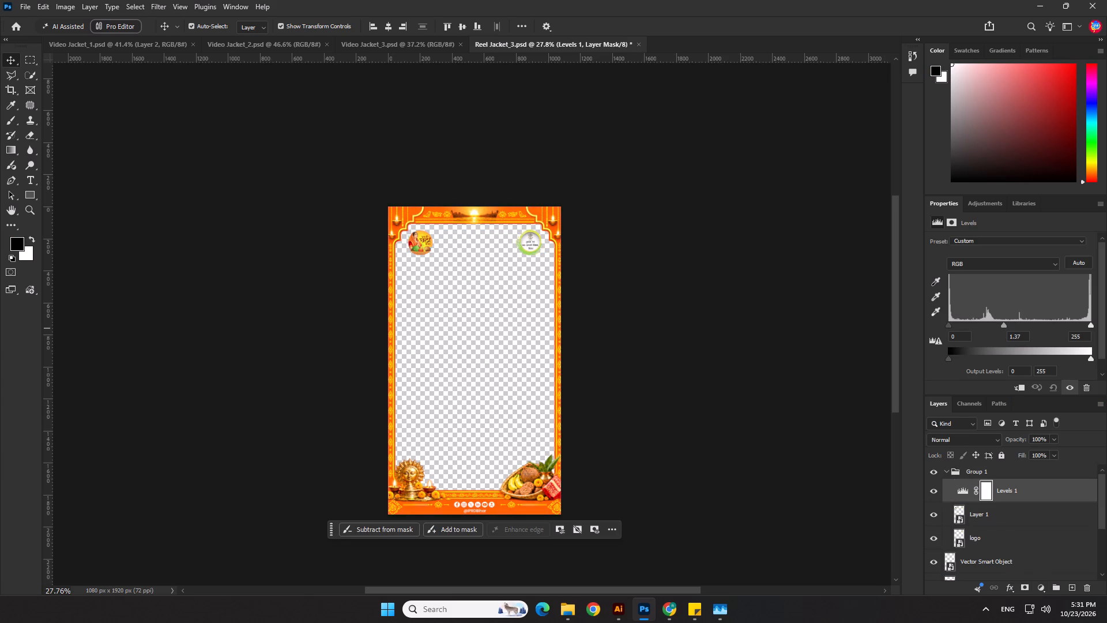
drag(1006, 328, 1005, 330)
click(657, 434)
scroll(650, 388, down, 2)
scroll(569, 434, up, 5)
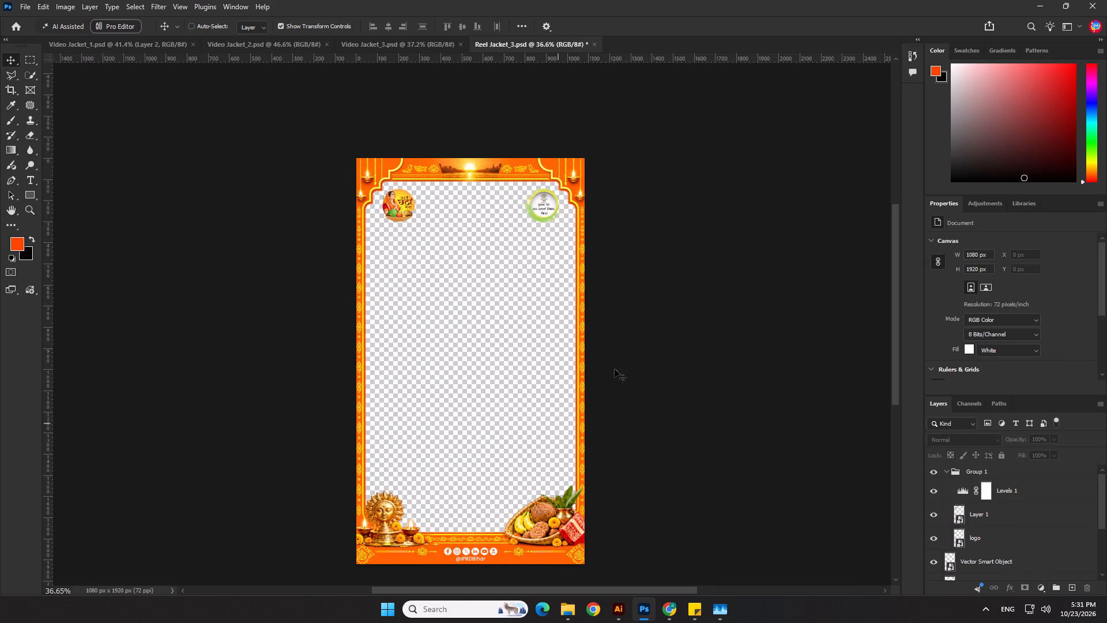
key(ctrl+s)
click(645, 347)
Compare with Video Jacket_3, set the Levels 1 midtones in Reel Jacket_3 to 1.29, and save the document.
scroll(613, 292, down, 1)
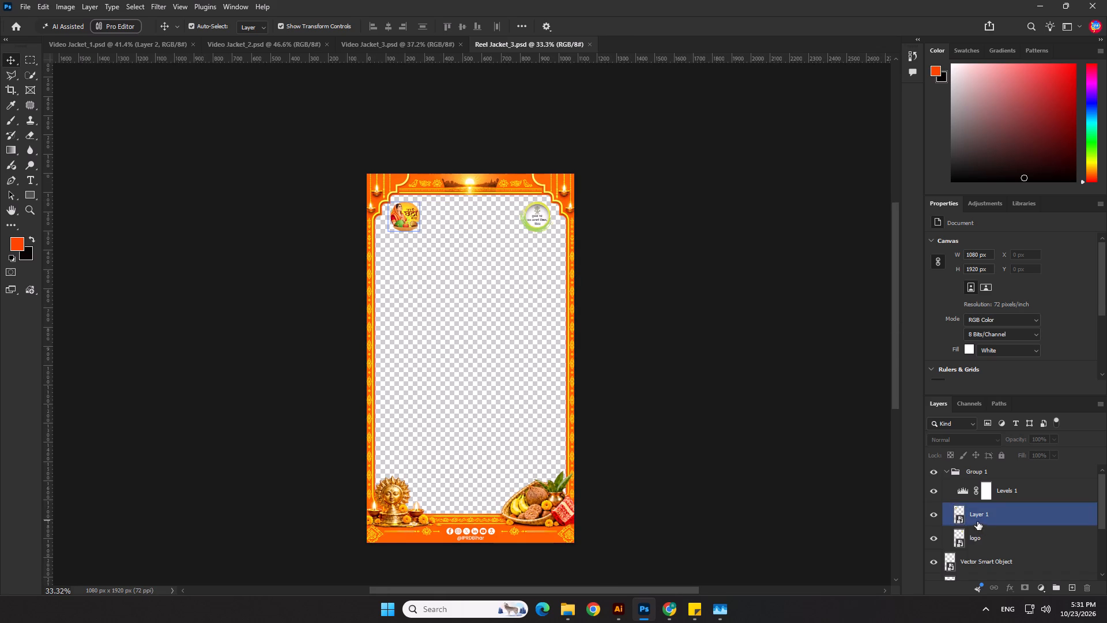
click(1019, 491)
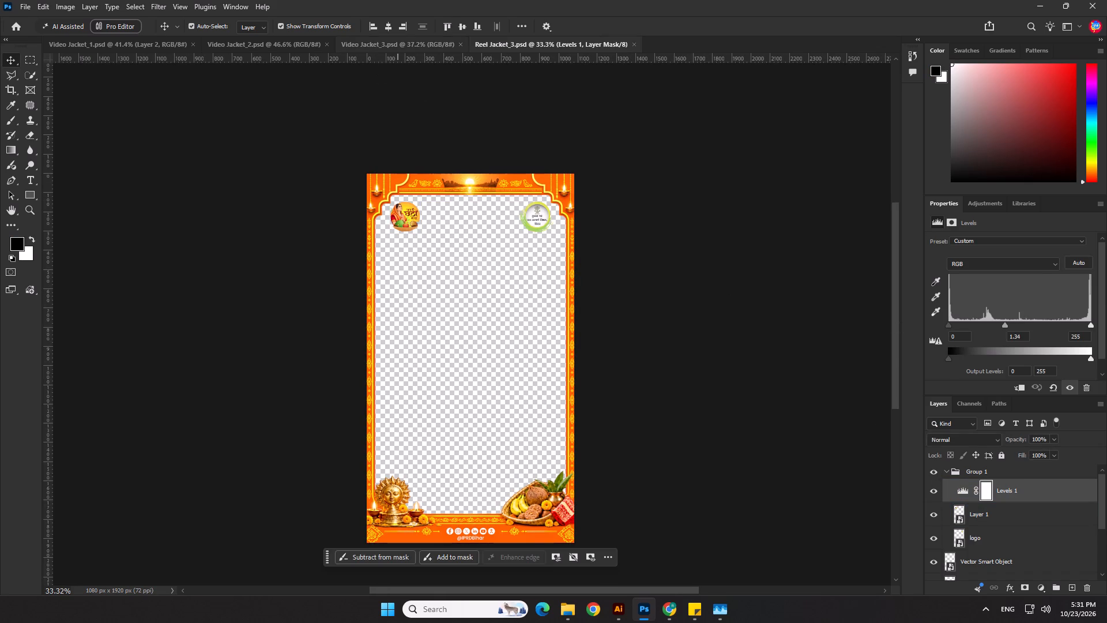
click(398, 44)
click(550, 39)
click(1004, 326)
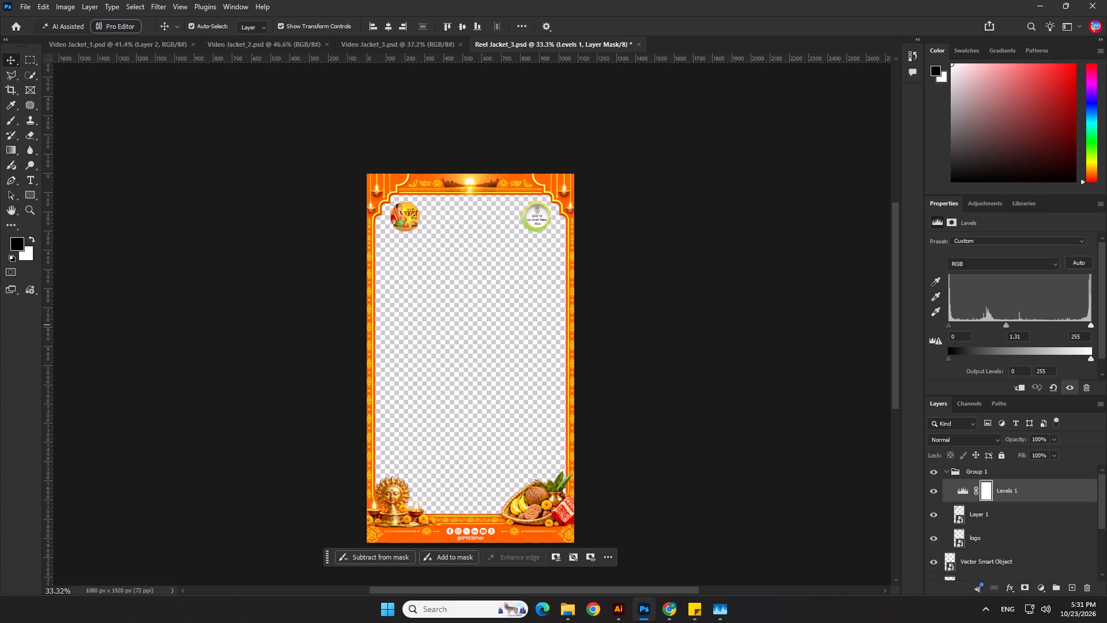
click(742, 331)
key(ctrl+s)
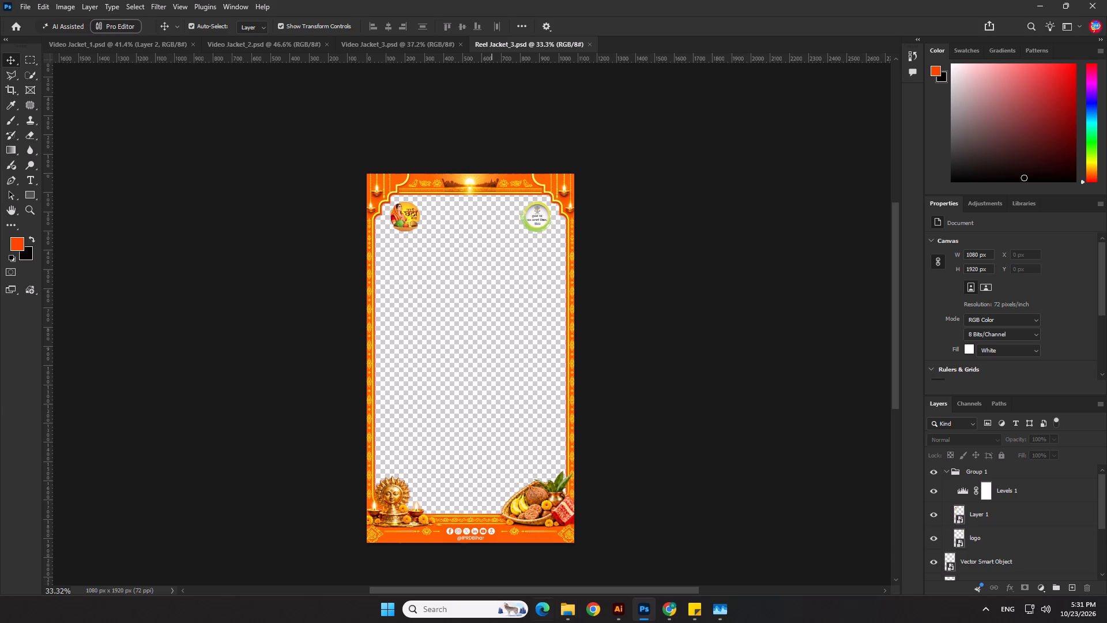
Open Reel Jacket_2.psd from the 23.10.26 folder in File Explorer.
click(577, 621)
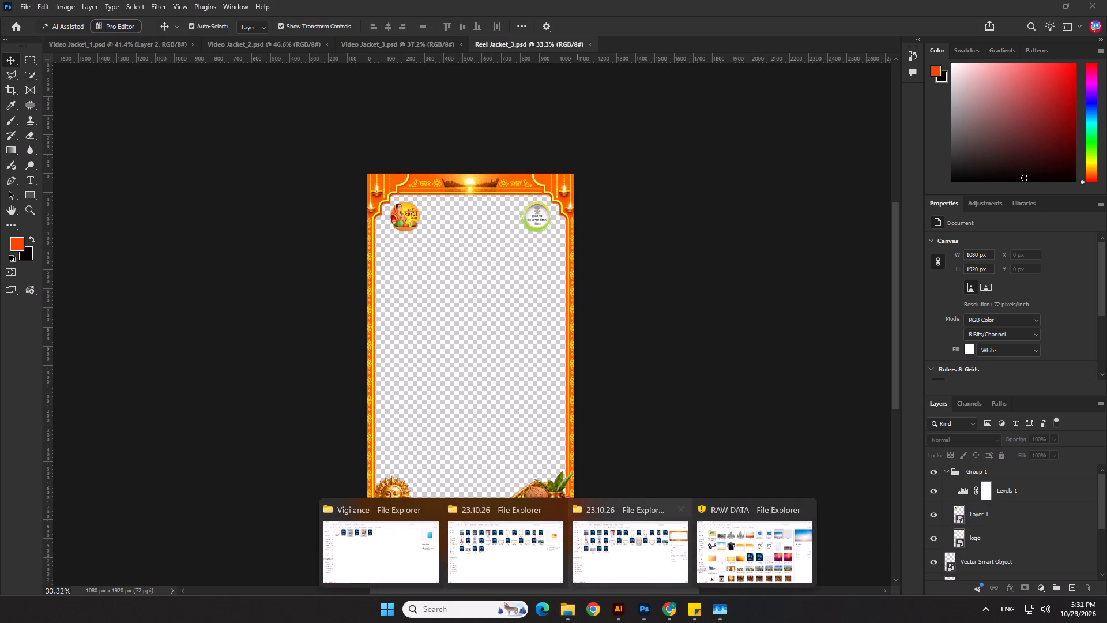
drag(632, 556, 607, 546)
click(607, 546)
click(610, 480)
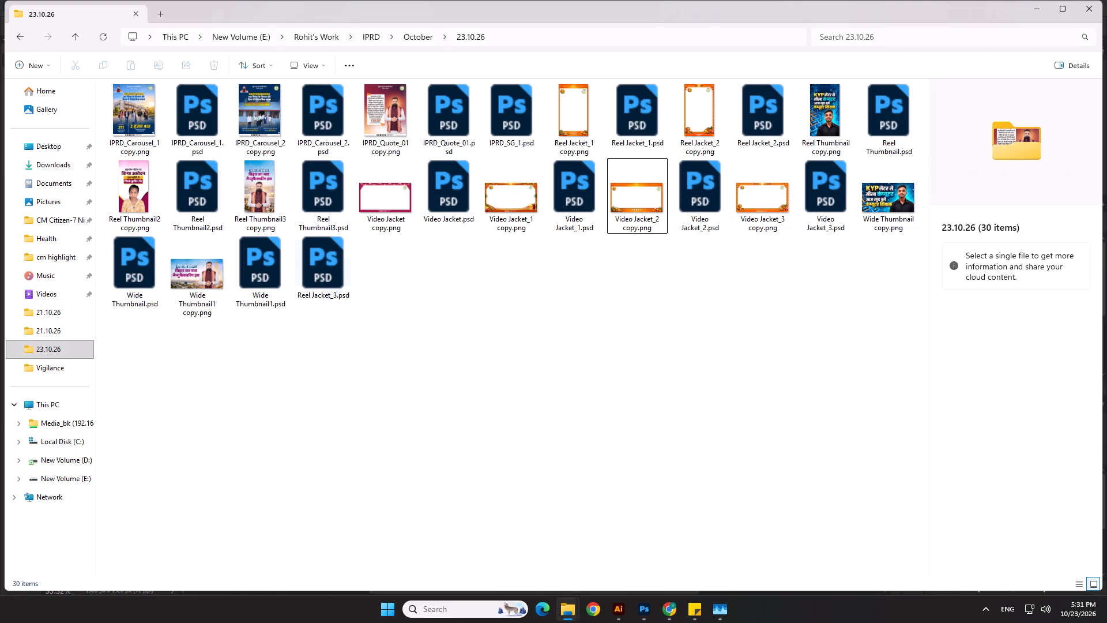
click(521, 131)
key(r)
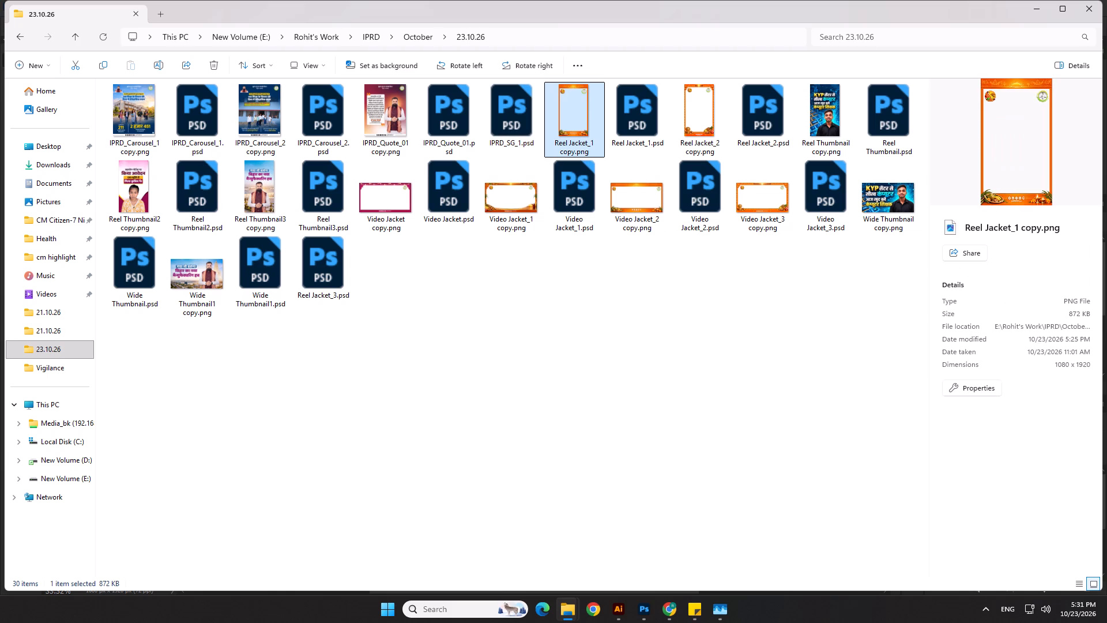
key(r)
key(r)
key(r)
double_click(758, 123)
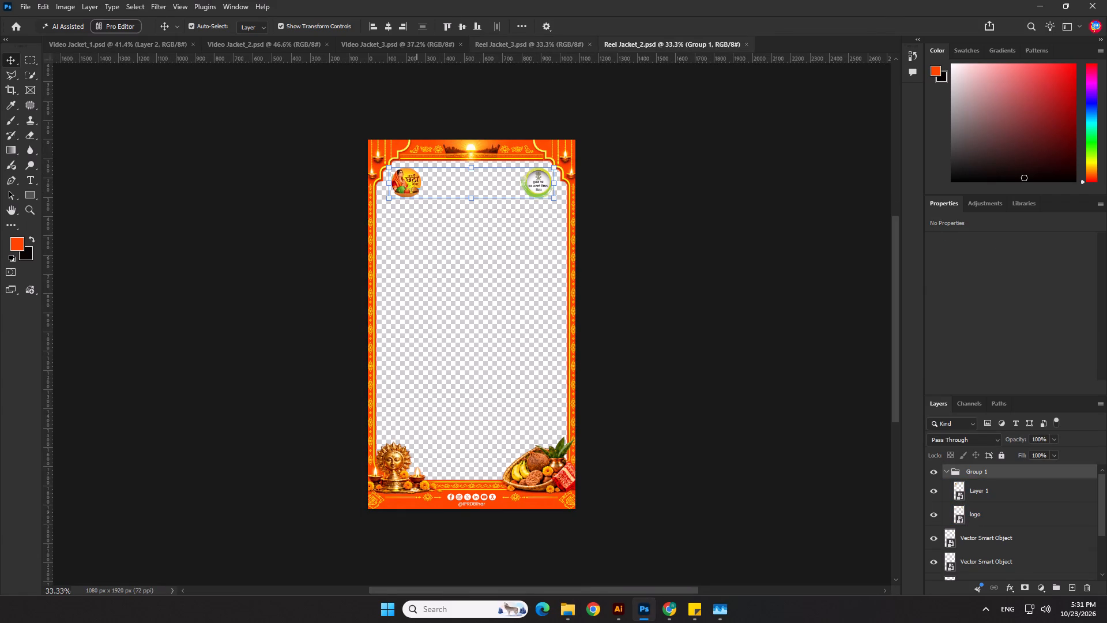
Copy the Levels 1 adjustment from Reel Jacket_3 to above Group 1 in Reel Jacket_2, and save Reel Jacket_2.
click(507, 46)
click(1050, 490)
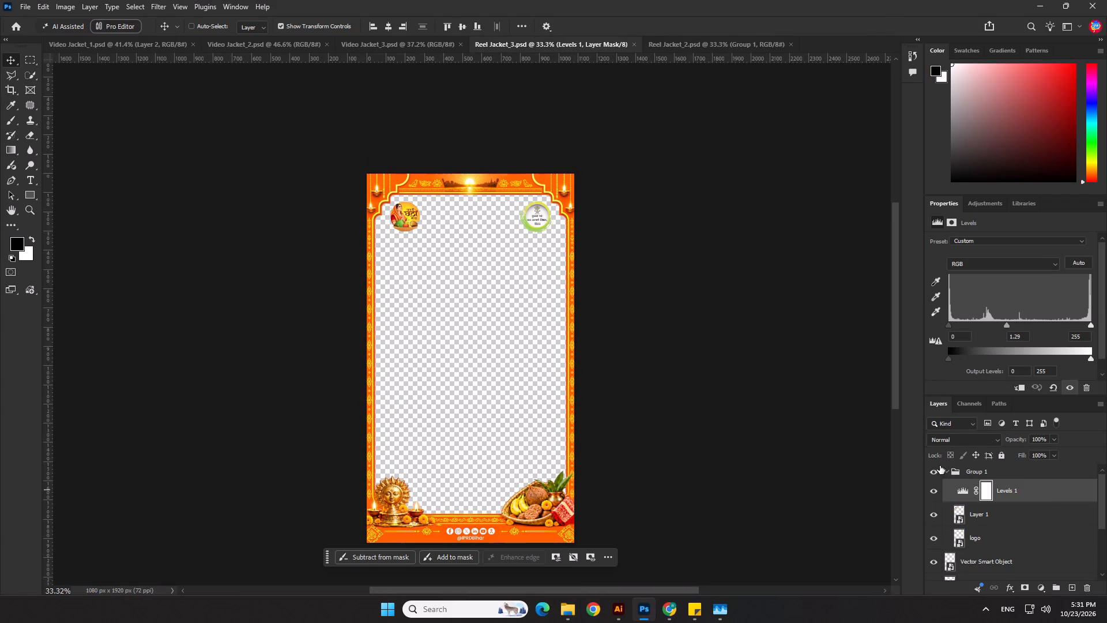
key(ctrl+c)
click(681, 50)
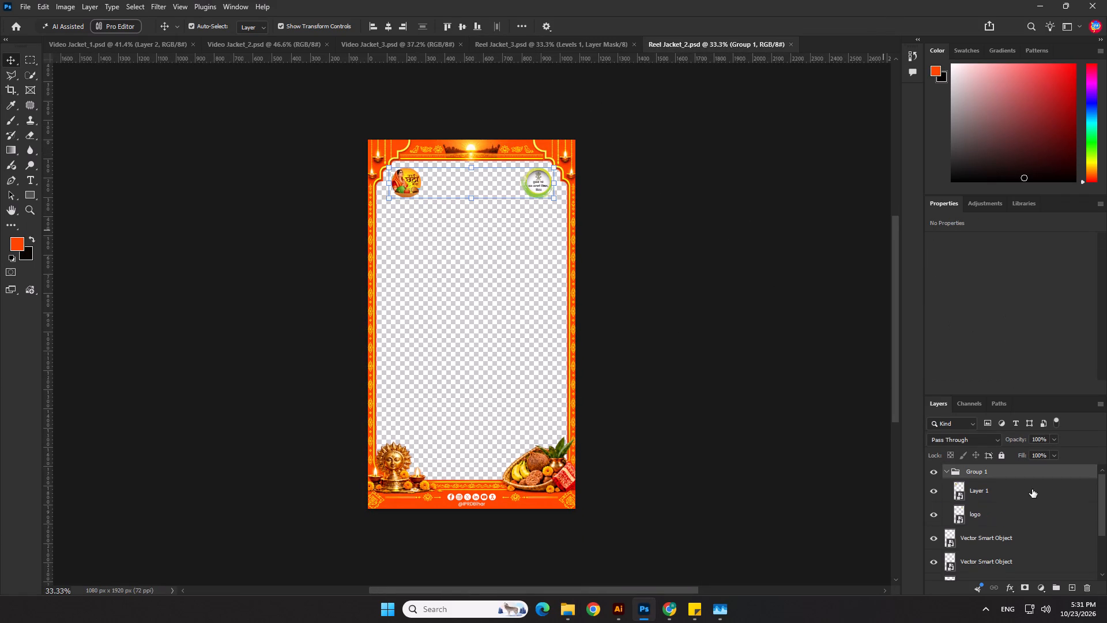
click(998, 472)
key(ctrl+v)
click(698, 377)
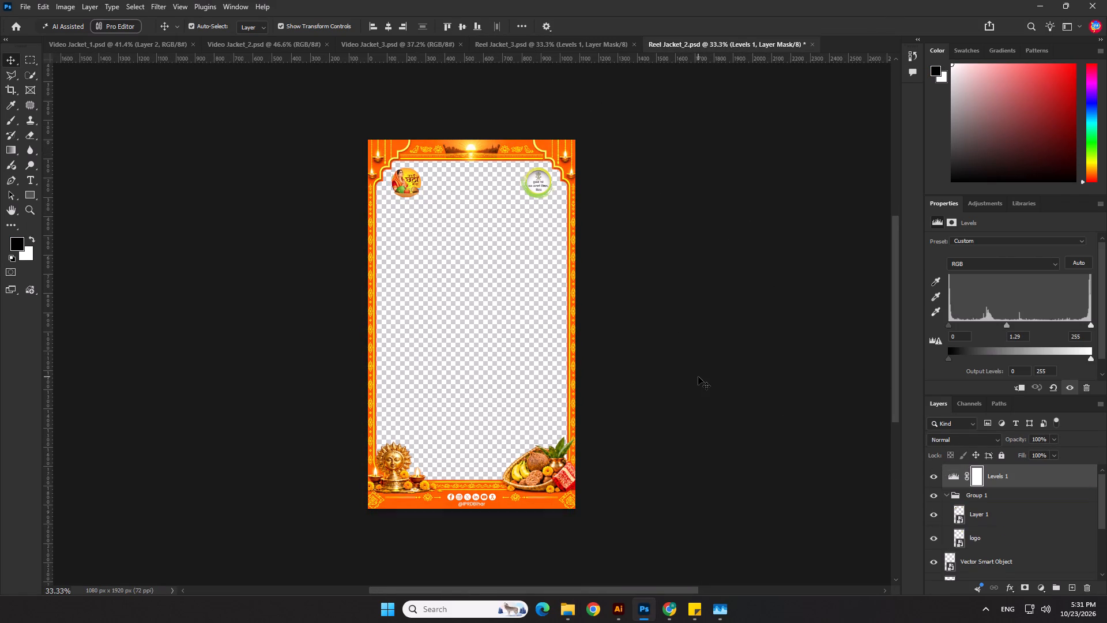
key(ctrl+s)
Save a PNG copy of Reel Jacket_2 in the 23.10.26 folder, replacing Reel Jacket_2 copy.png.
click(21, 7)
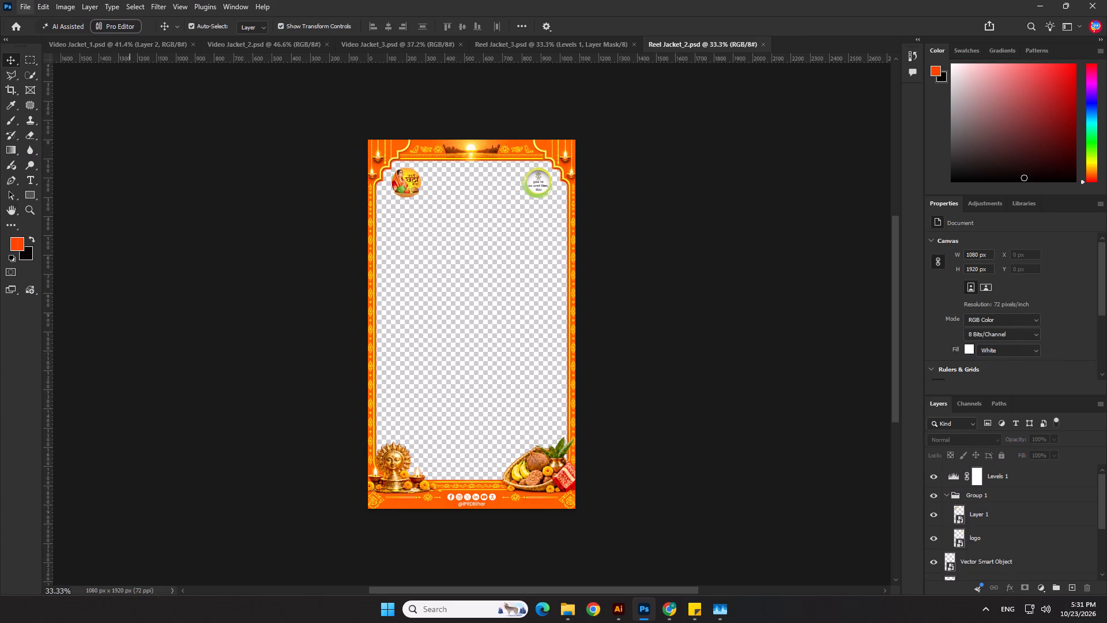
drag(91, 164, 93, 159)
click(146, 481)
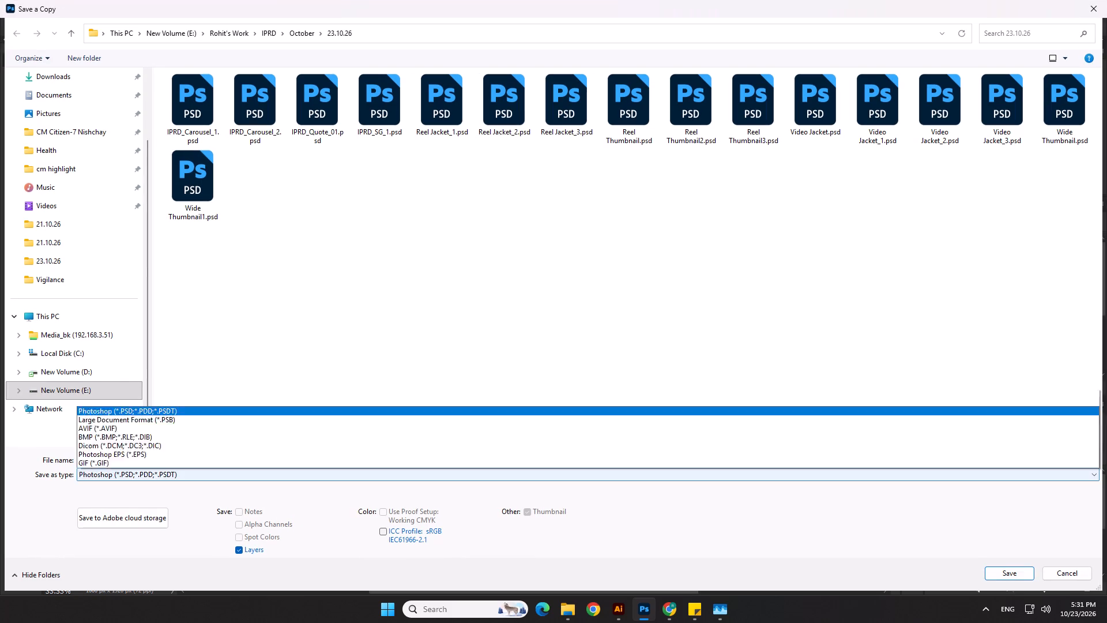
click(148, 403)
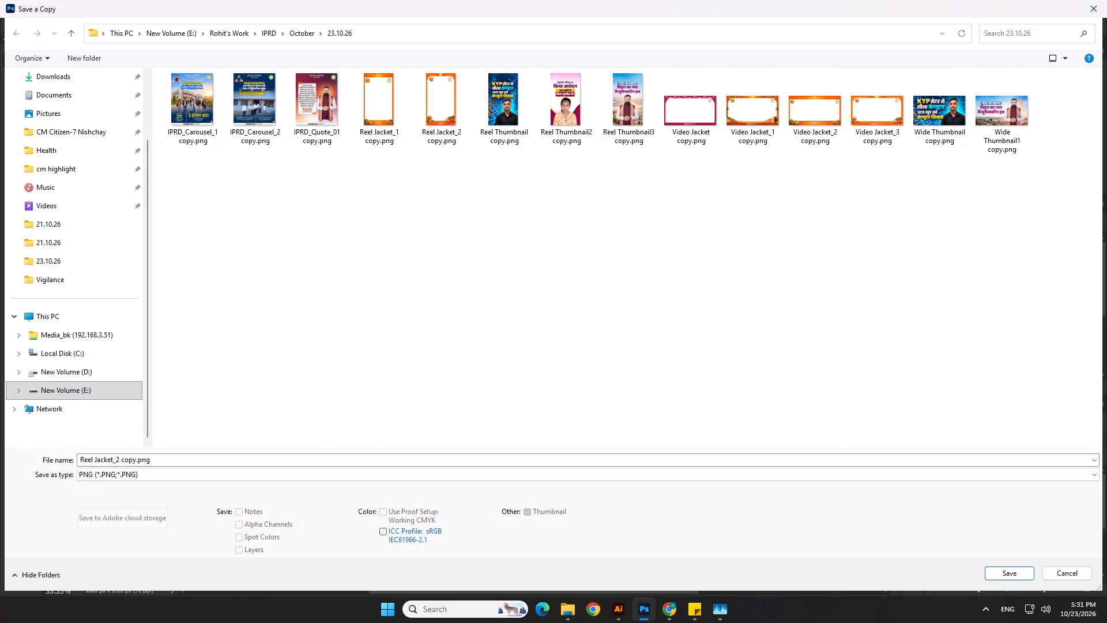
click(991, 577)
click(589, 303)
click(607, 176)
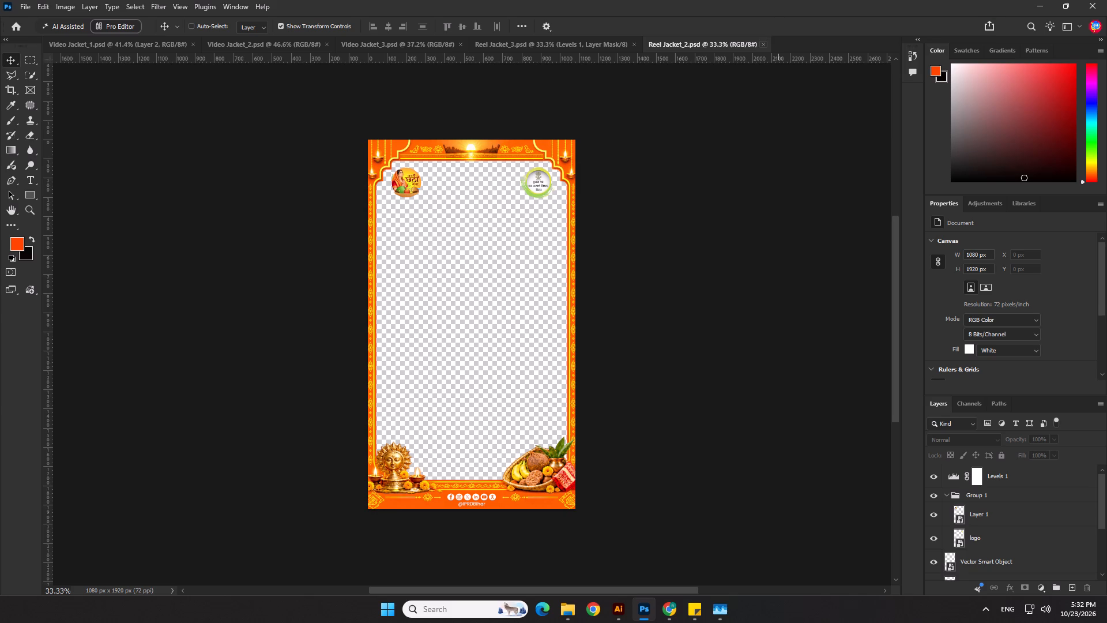
Save Reel Jacket_2.psd and close it.
key(ctrl+s)
click(765, 46)
click(571, 183)
key(Delete)
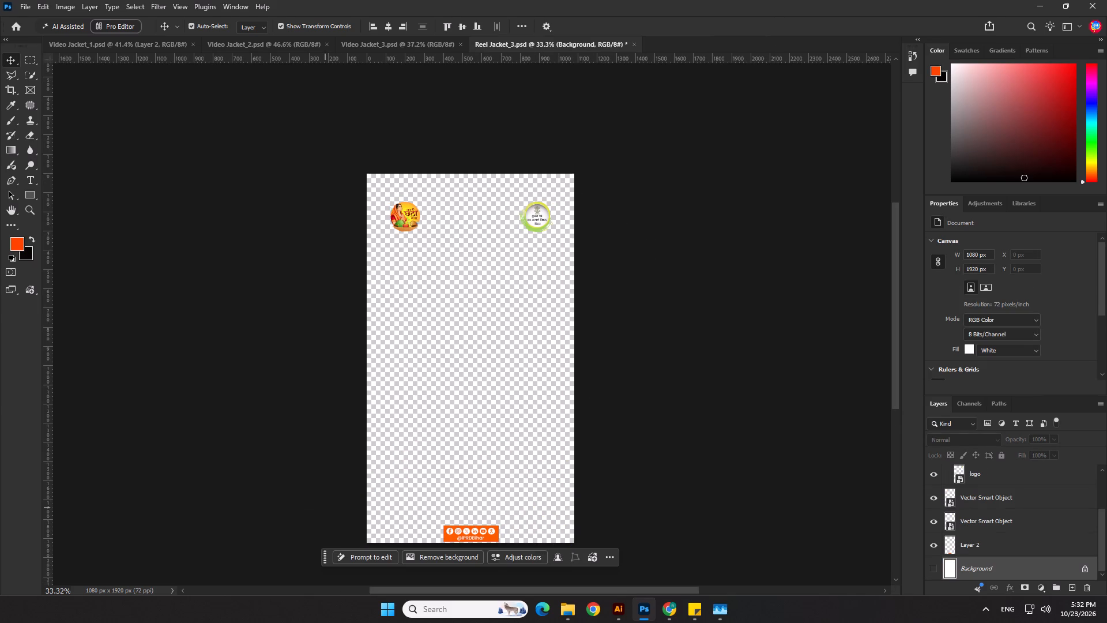
click(494, 540)
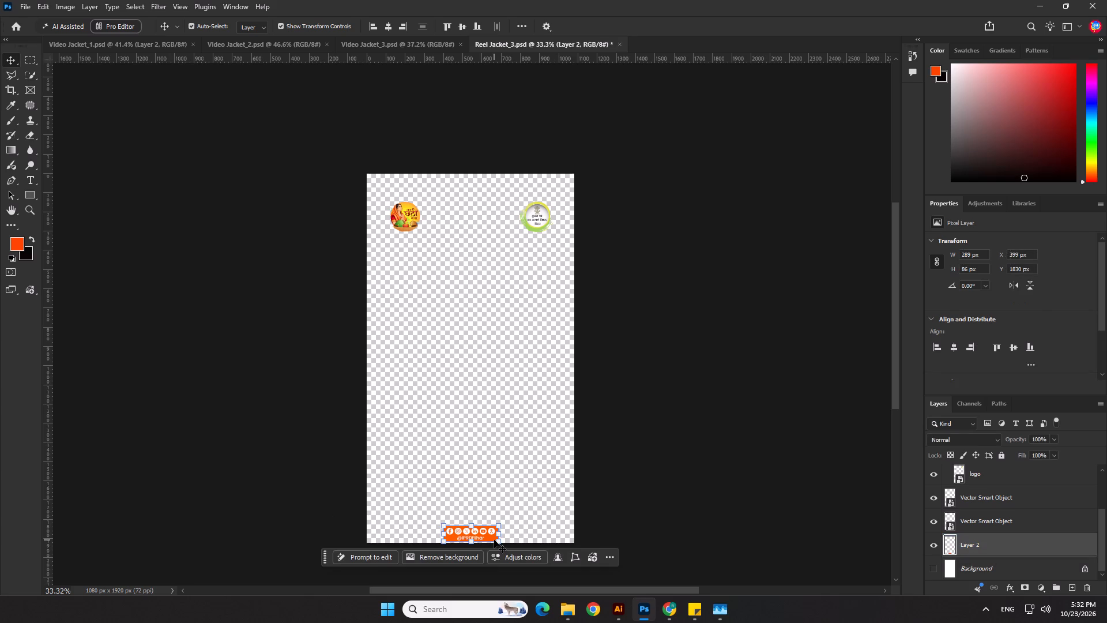
key(Delete)
click(610, 502)
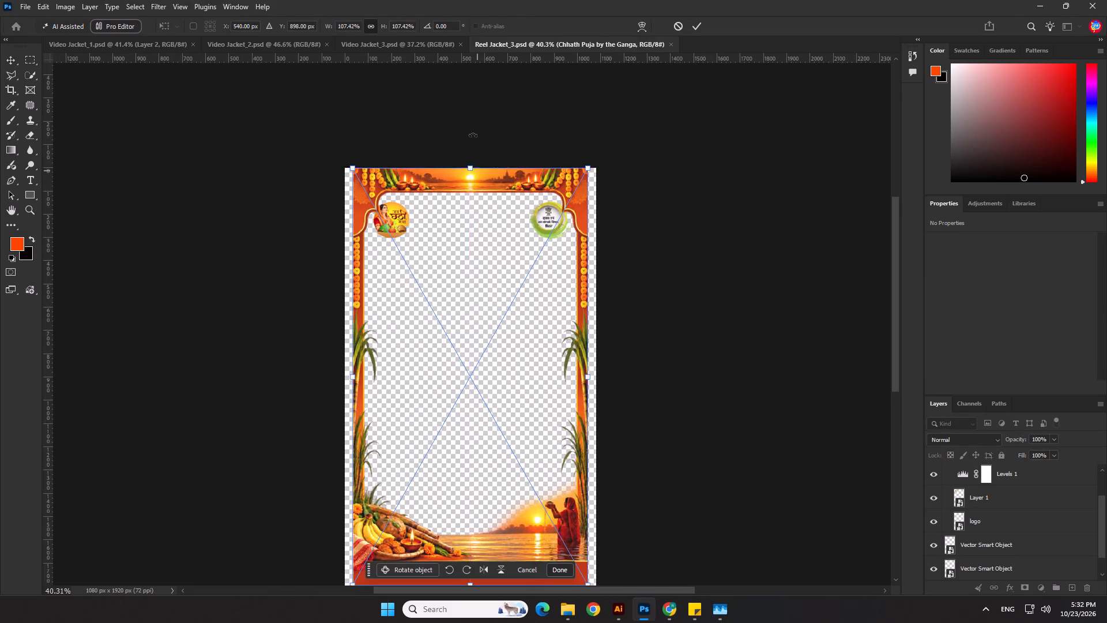
scroll(473, 121, down, 3)
drag(469, 521, 467, 541)
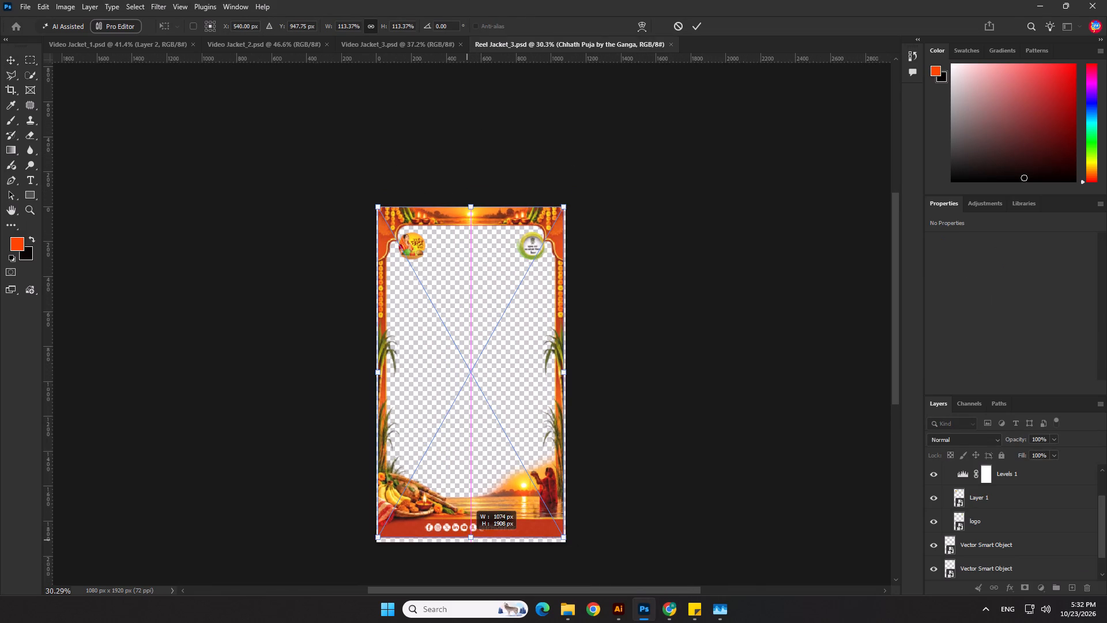
drag(467, 541, 466, 544)
key(Return)
Enlarge the placed frame slightly to about 1085 x 1928 px and centre it horizontally and vertically on the canvas.
scroll(557, 209, up, 5)
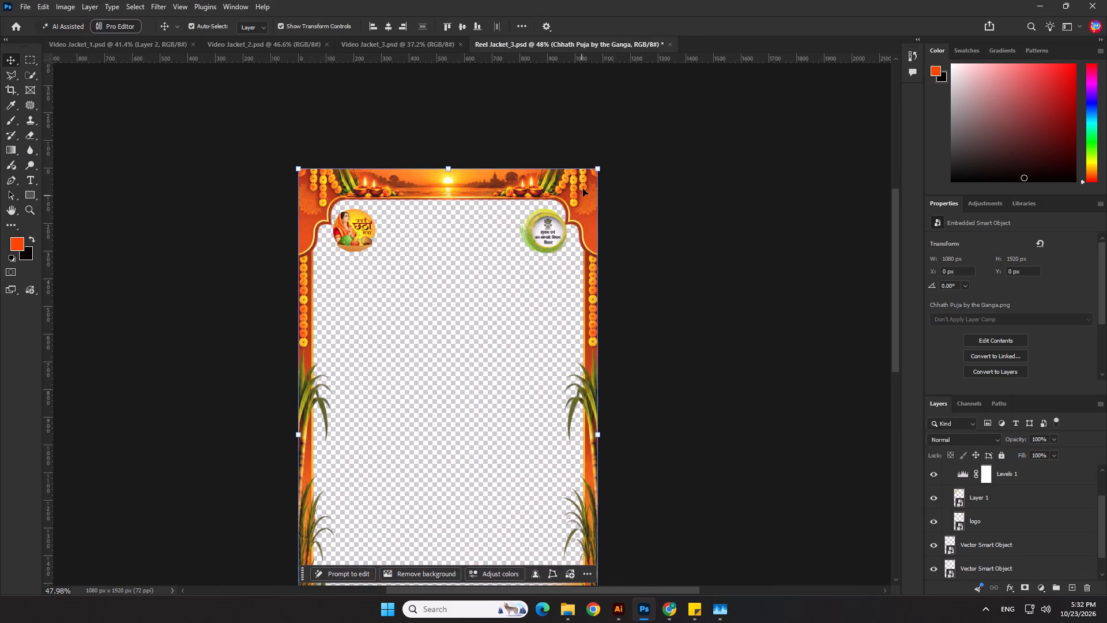
click(599, 168)
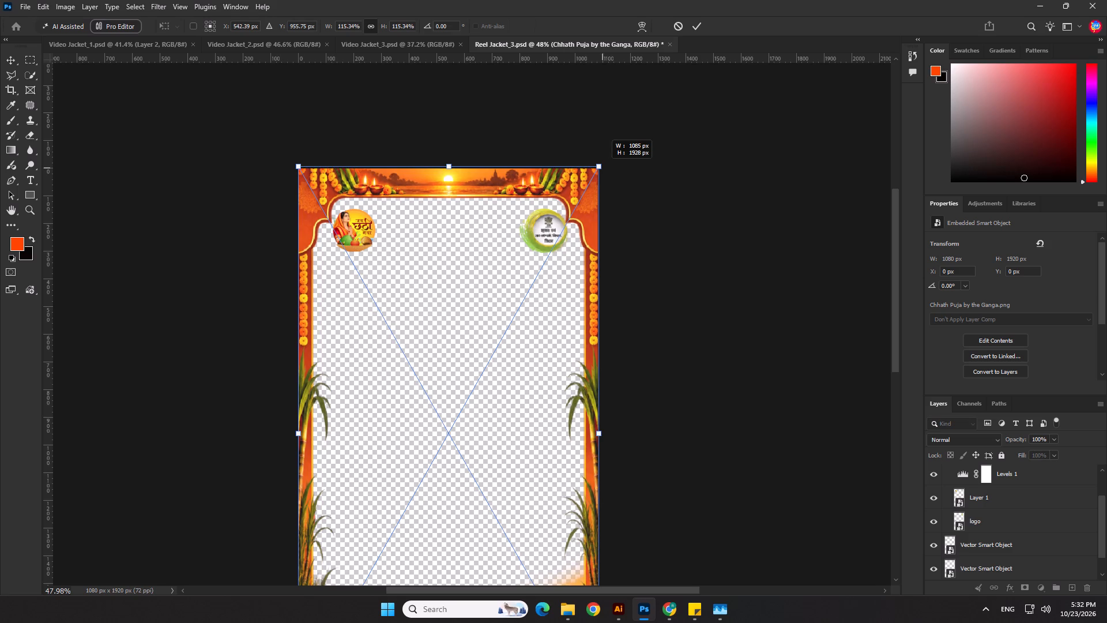
scroll(602, 167, up, 7)
key(Return)
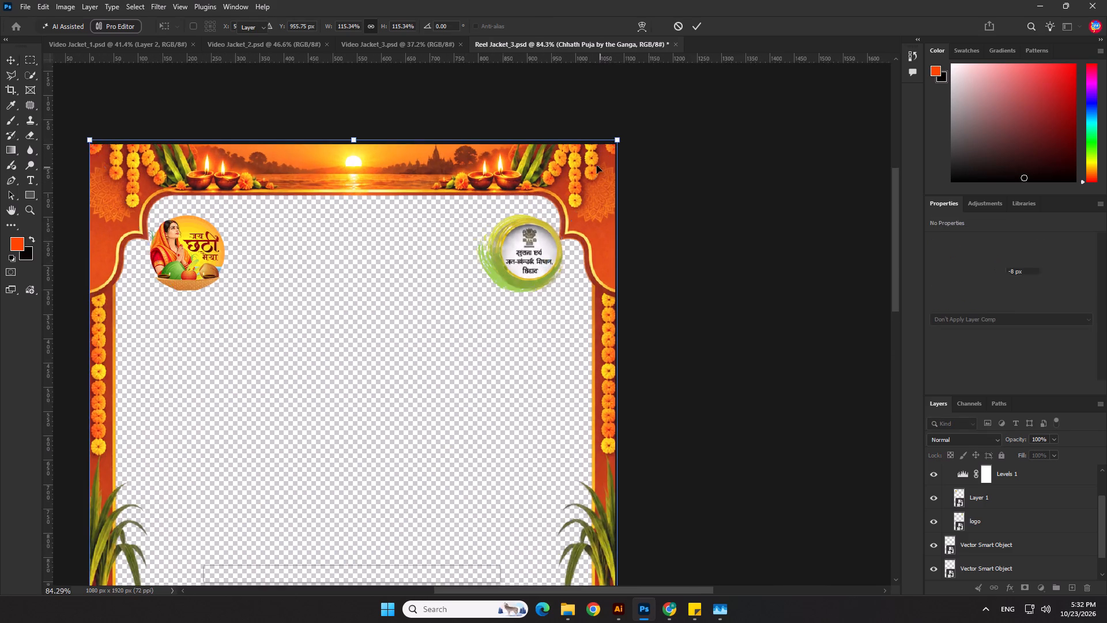
click(385, 24)
click(462, 26)
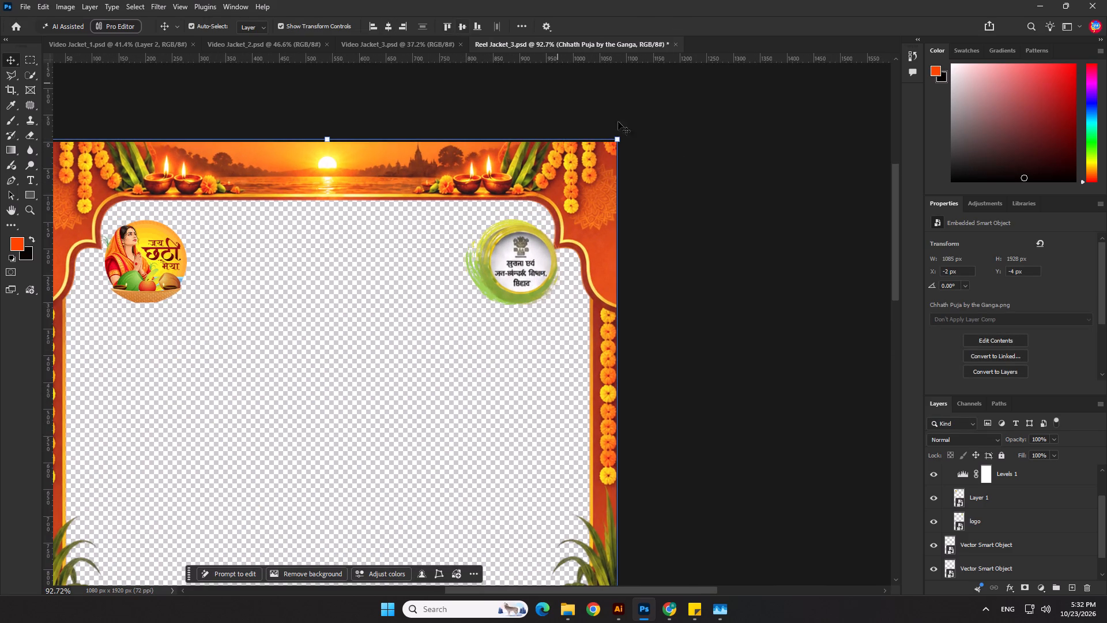
click(728, 194)
scroll(720, 152, down, 8)
Move the Chhath Puja by the Ganga layer below both Vector Smart Object layers, directly above Background.
click(522, 223)
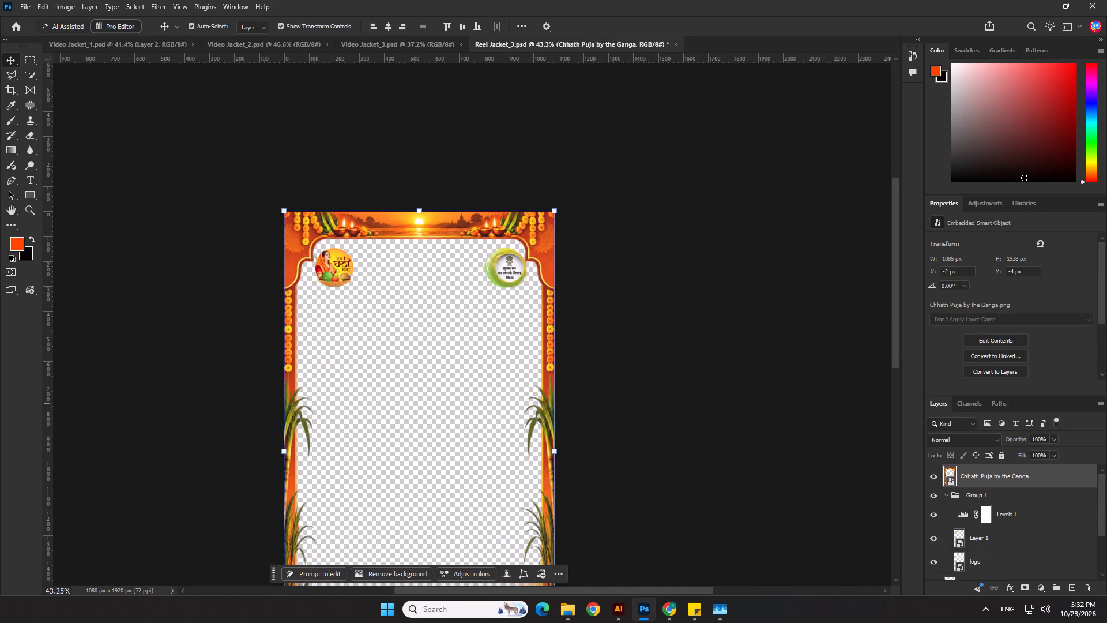
scroll(308, 253, up, 6)
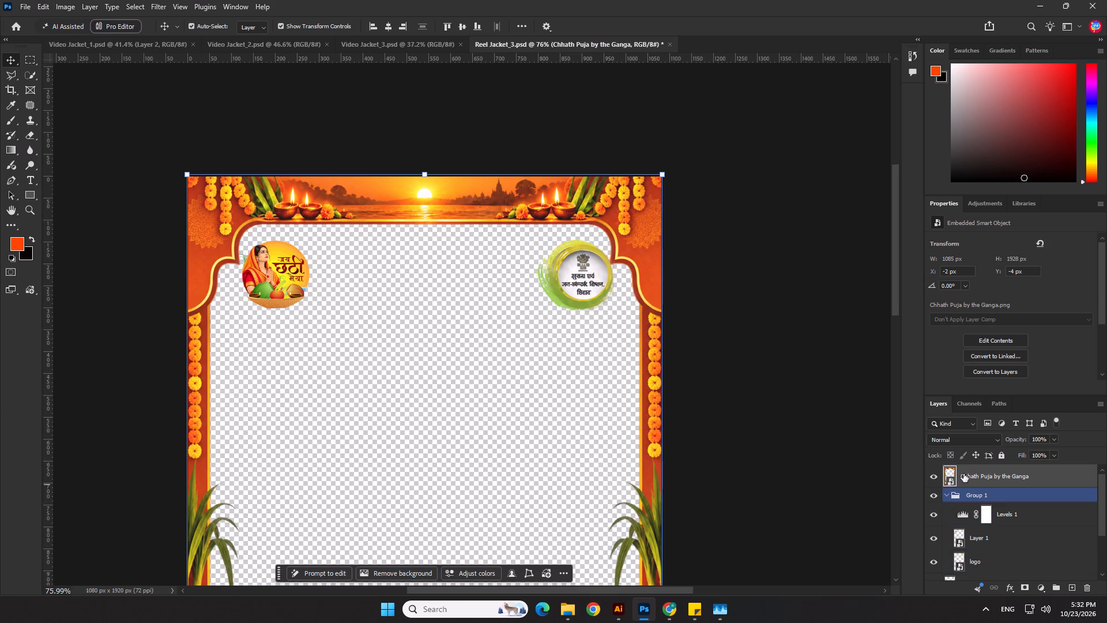
click(935, 474)
scroll(753, 375, down, 2)
click(935, 472)
drag(967, 478, 976, 544)
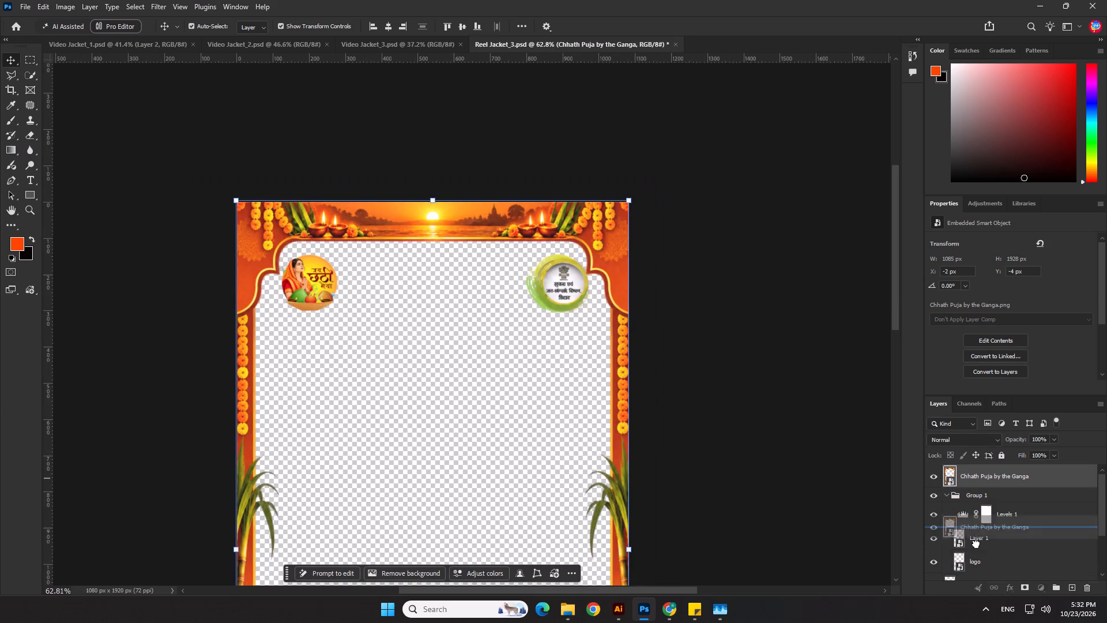
drag(976, 544, 974, 564)
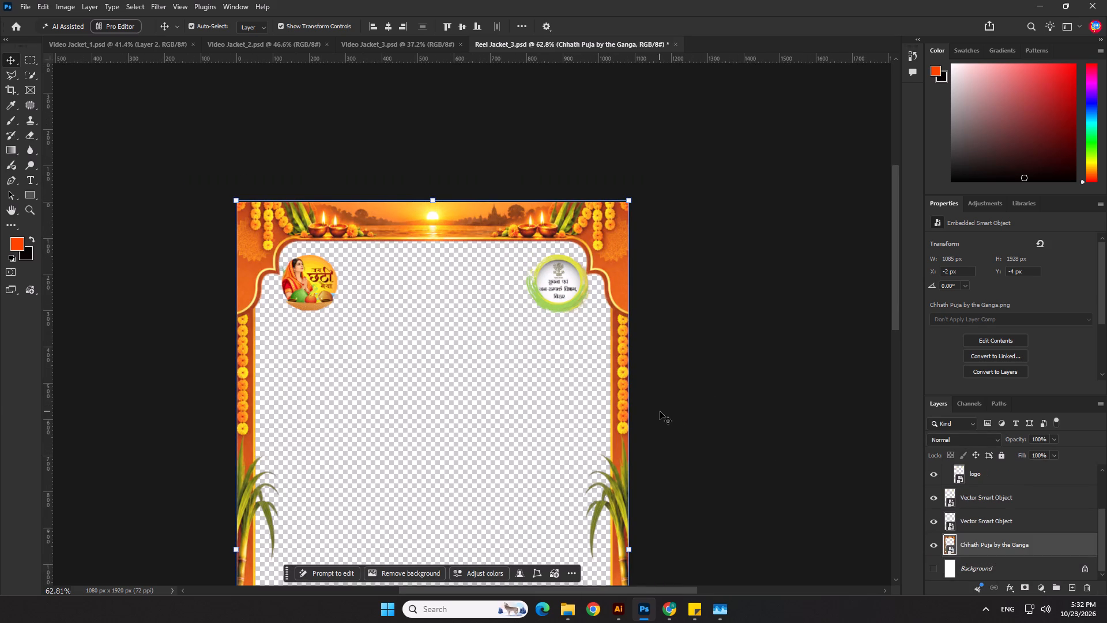
click(934, 521)
click(934, 521)
Move the Levels 1 adjustment out of Group 1 and delete it.
scroll(937, 537, up, 9)
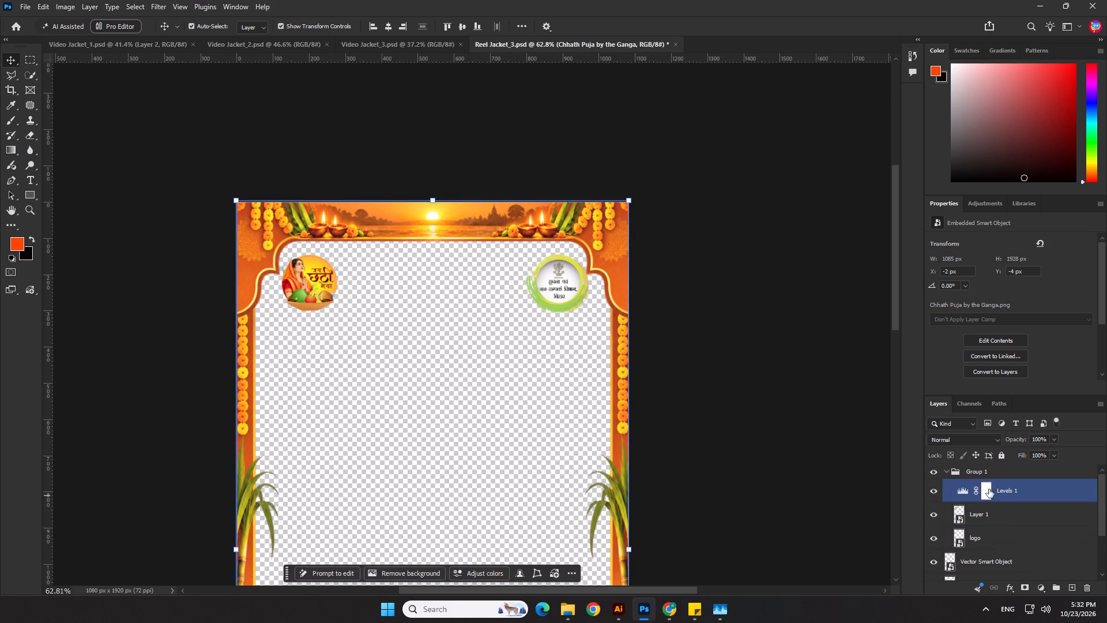
drag(1016, 489, 1014, 461)
click(1001, 475)
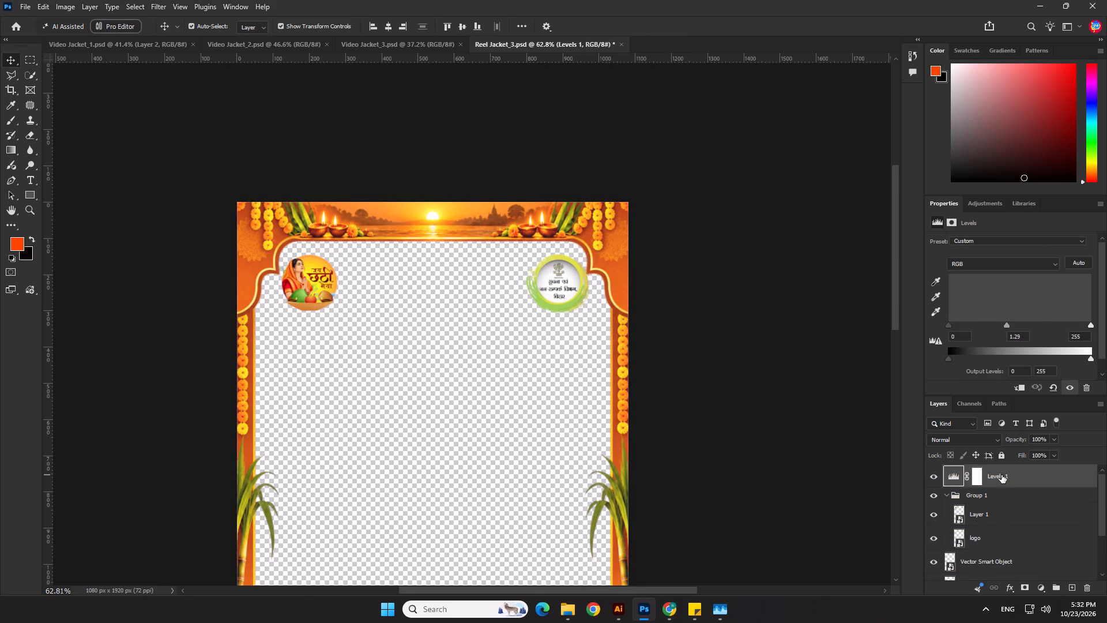
key(Delete)
Hide Group 1, which holds the two logos.
click(929, 472)
Outline the department logo baked into the Chhath Puja by the Ganga frame with the Polygonal Lasso and hide it with a layer mask.
scroll(582, 275, up, 2)
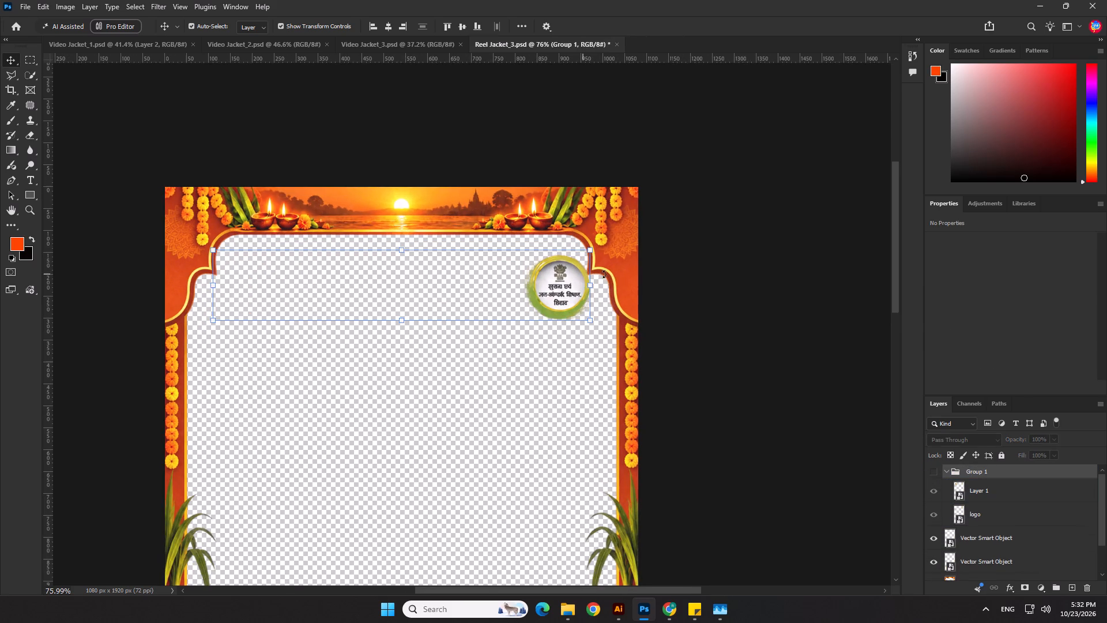
click(628, 266)
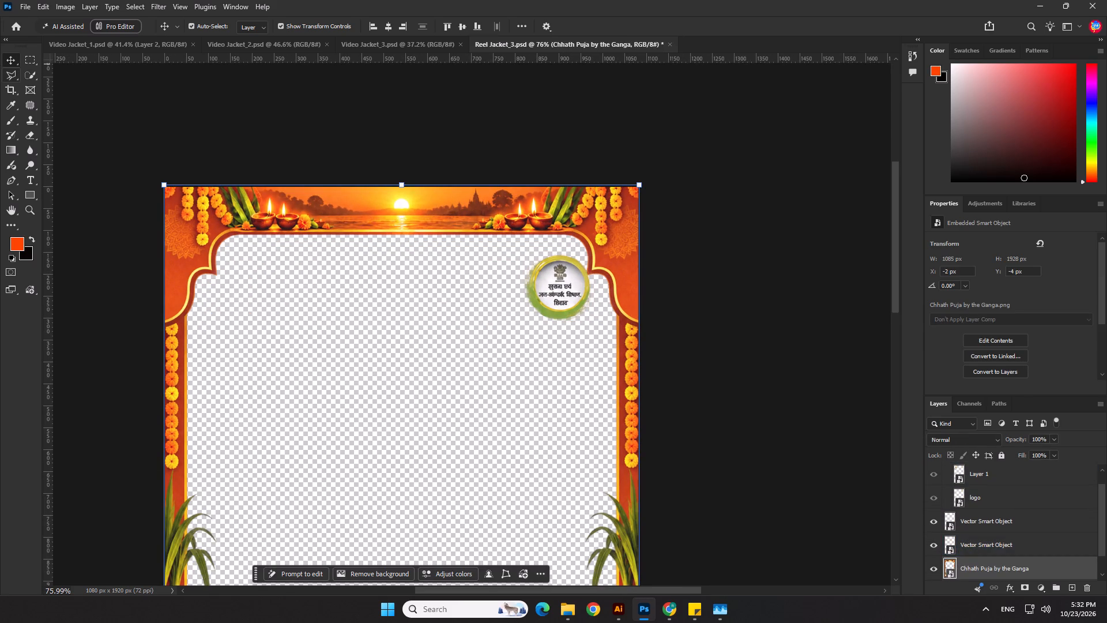
click(6, 73)
scroll(524, 249, up, 7)
click(512, 247)
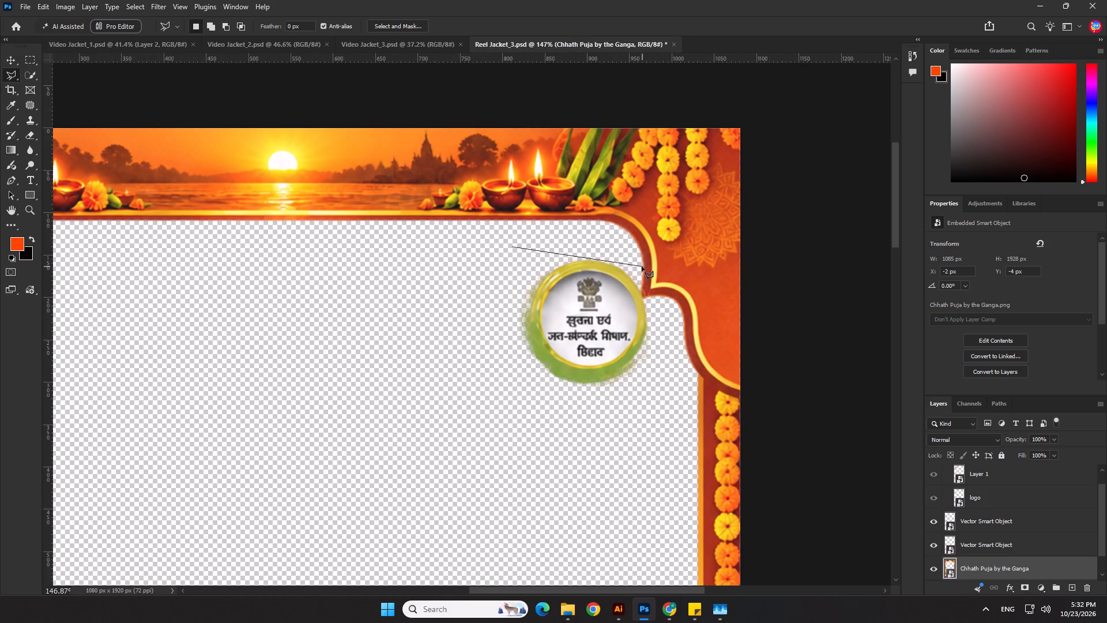
click(642, 267)
scroll(641, 279, up, 5)
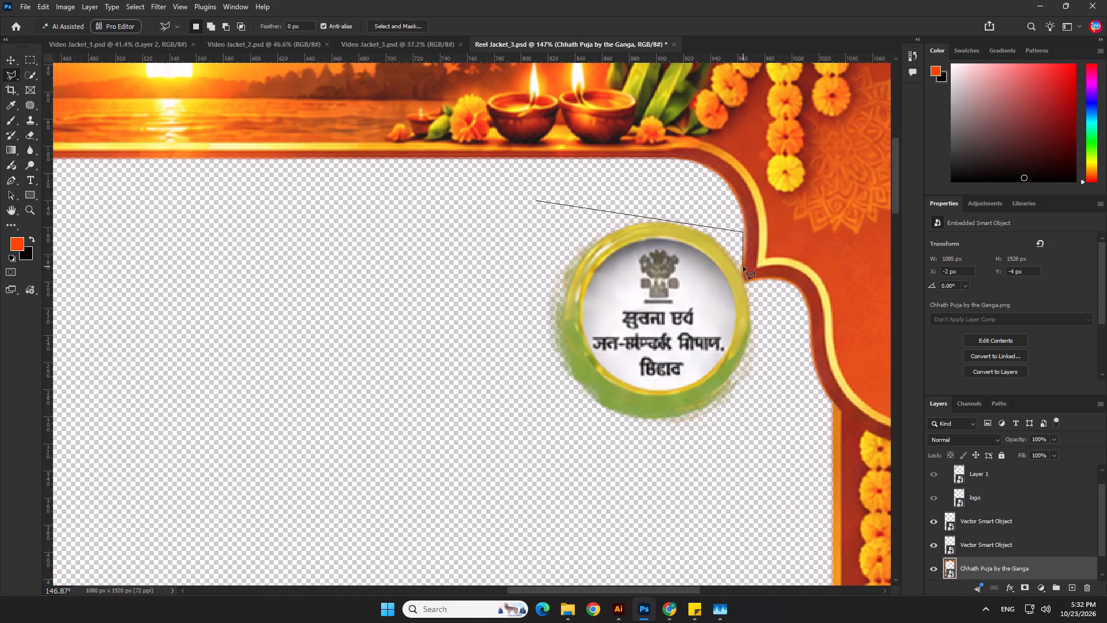
click(742, 264)
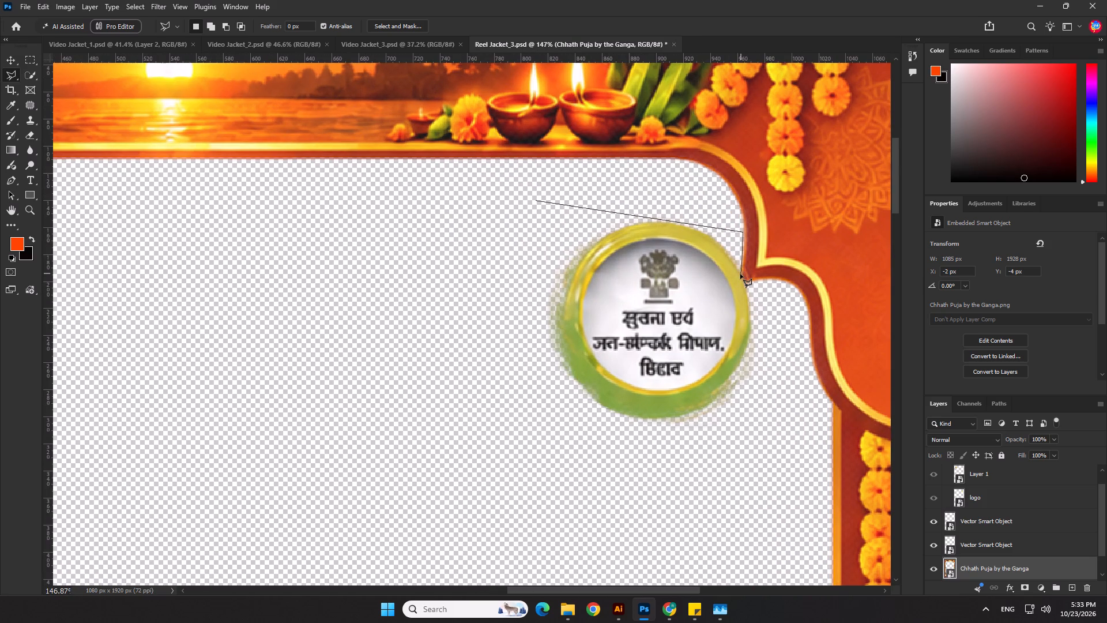
click(742, 275)
click(744, 281)
click(777, 302)
click(791, 422)
click(646, 501)
click(465, 436)
click(551, 267)
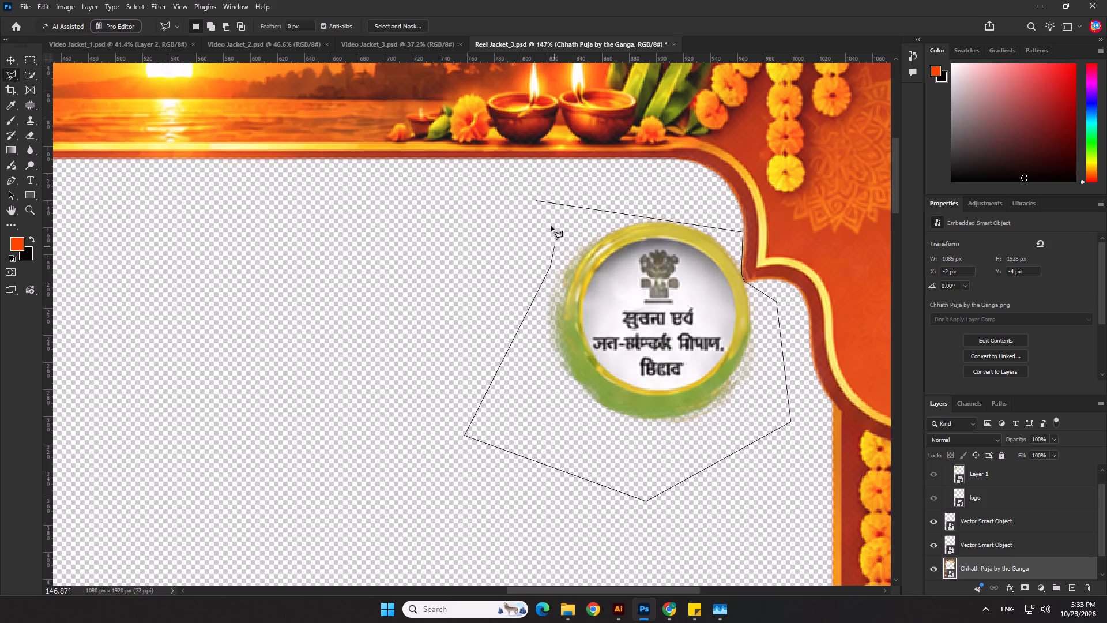
key(Delete)
click(526, 236)
click(537, 201)
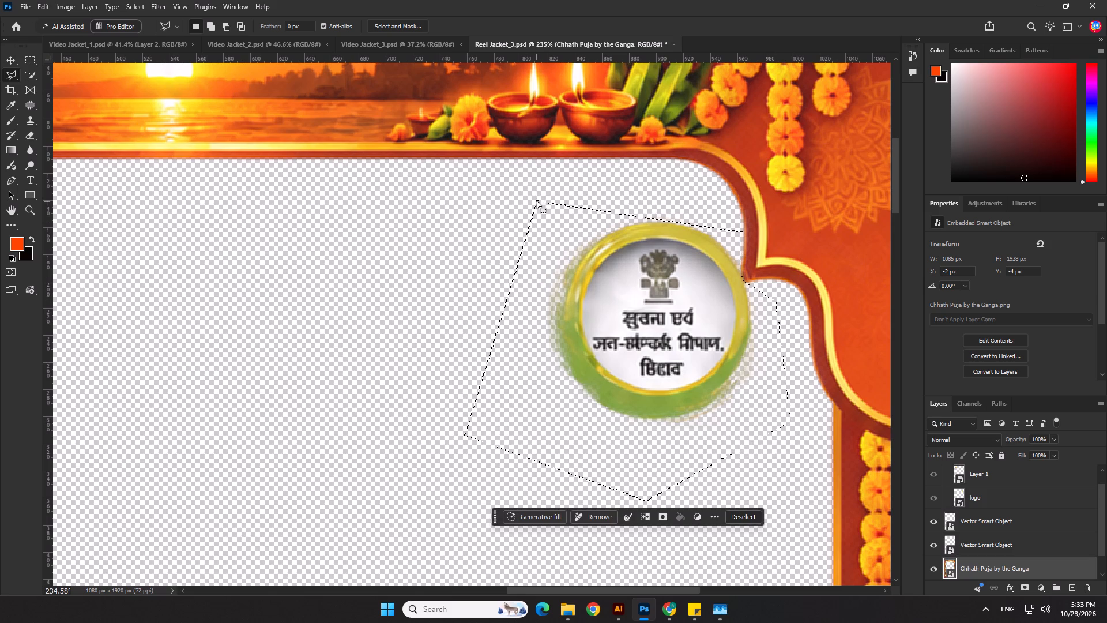
key(Delete)
scroll(537, 244, down, 5)
click(523, 227)
click(986, 573)
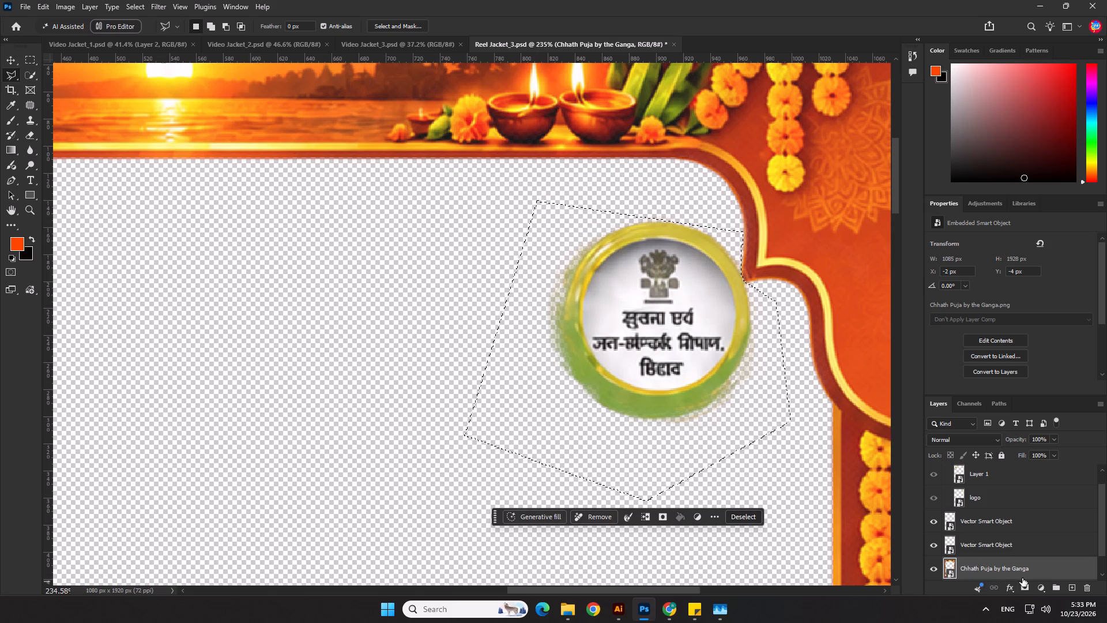
alt+click(1025, 588)
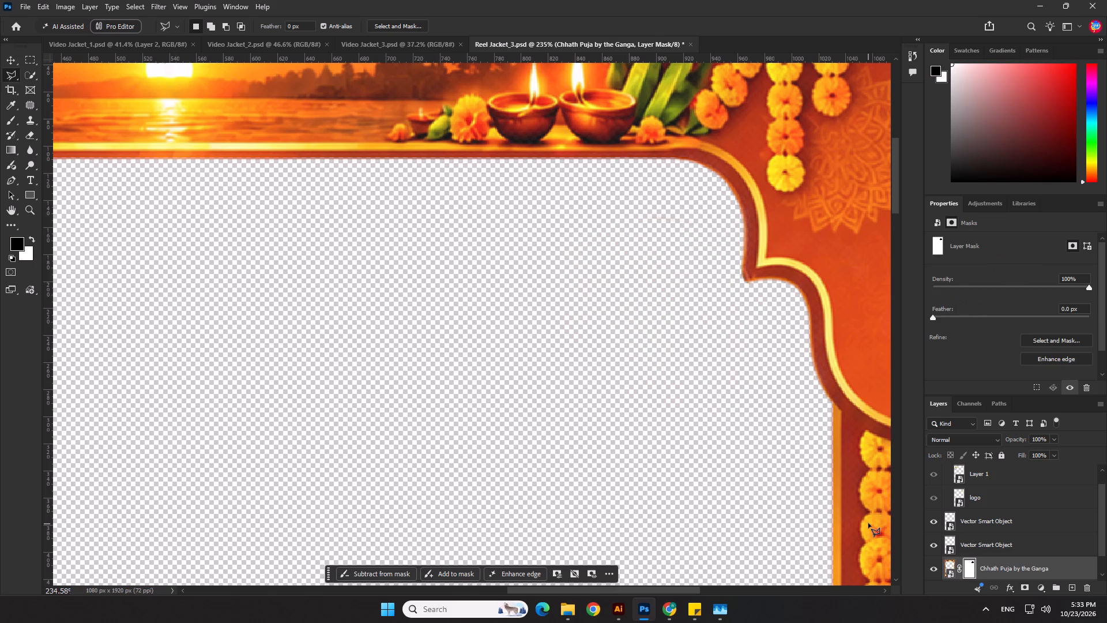
key(ctrl+z)
alt+click(1027, 587)
scroll(546, 380, down, 6)
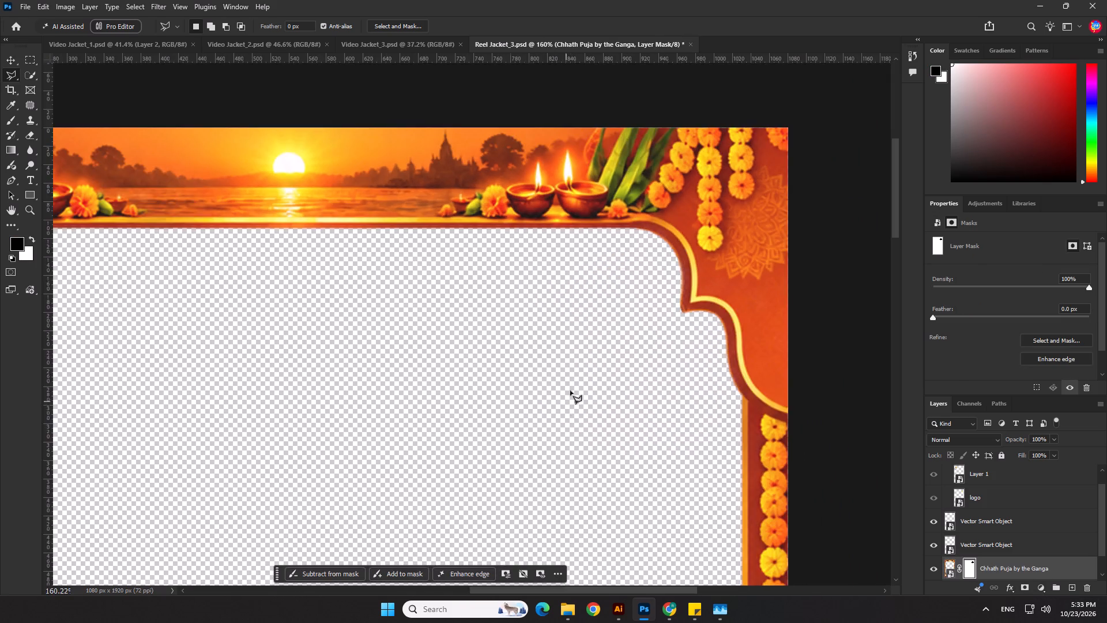
scroll(570, 391, down, 9)
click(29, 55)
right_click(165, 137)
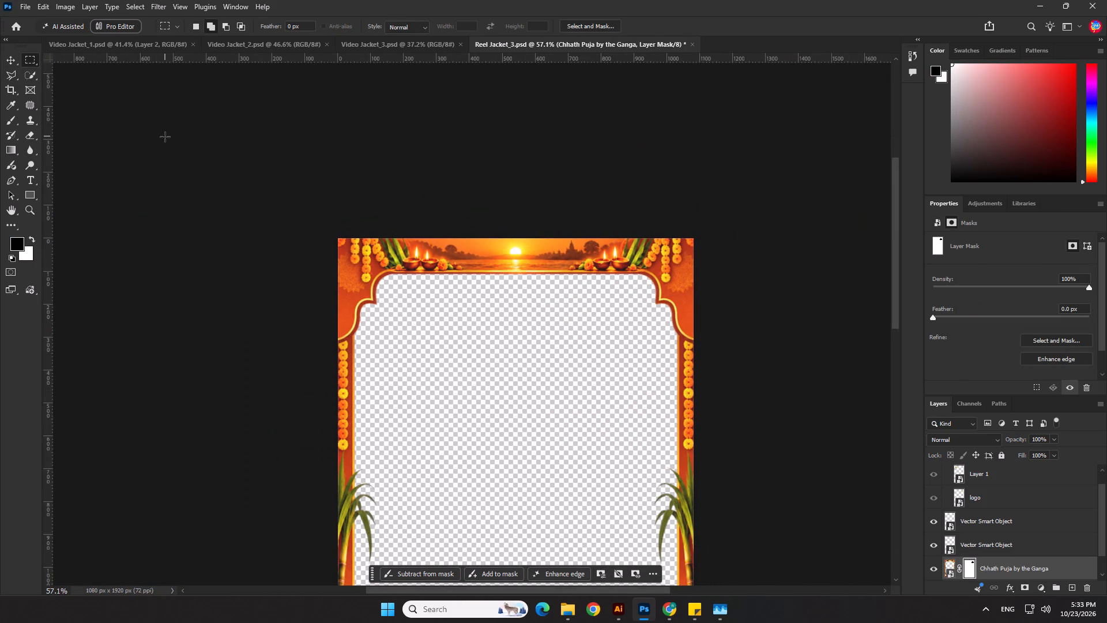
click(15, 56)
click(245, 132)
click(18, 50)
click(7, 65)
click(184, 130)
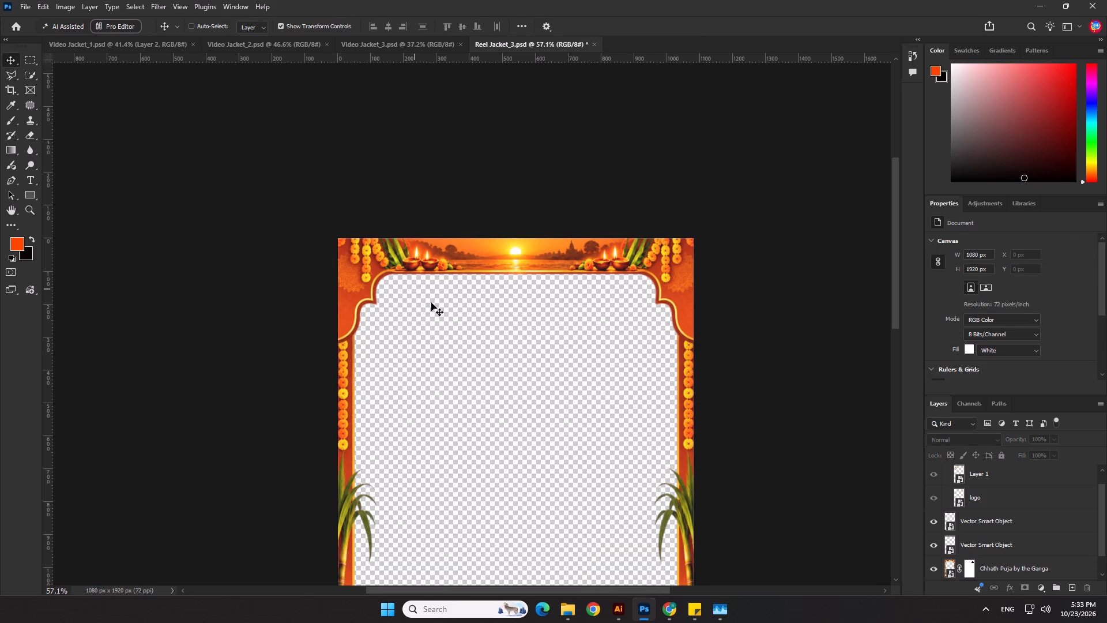
Save the Reel Jacket_3 document with the masked frame.
key(ctrl+s)
Duplicate the masked Chhath Puja by the Ganga layer directly above the original.
click(993, 569)
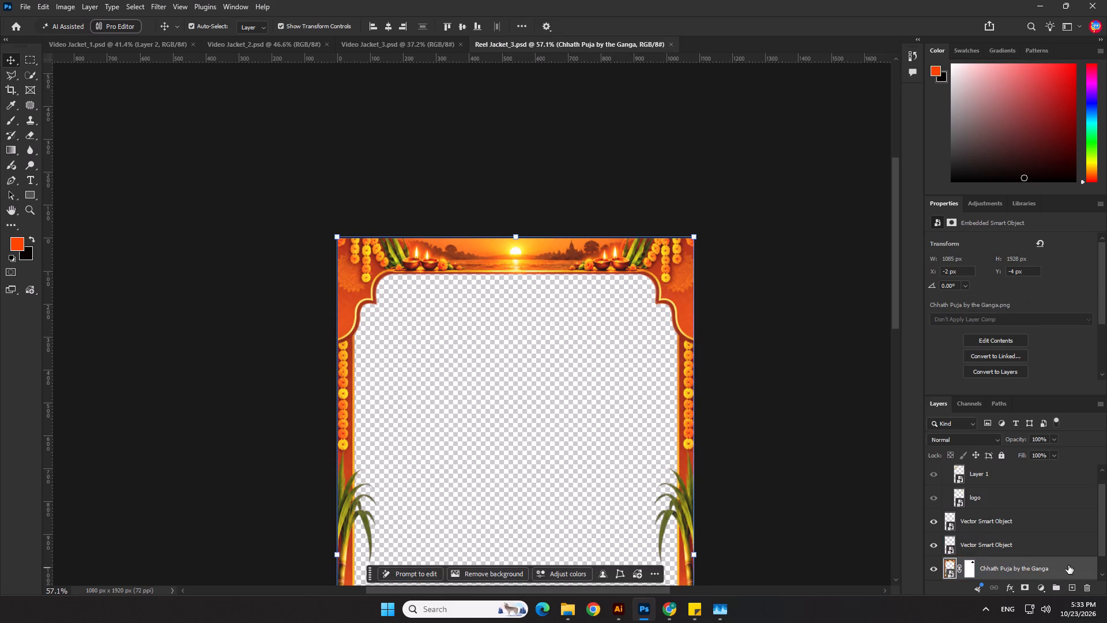
drag(1071, 566, 1072, 587)
click(799, 419)
scroll(561, 249, down, 2)
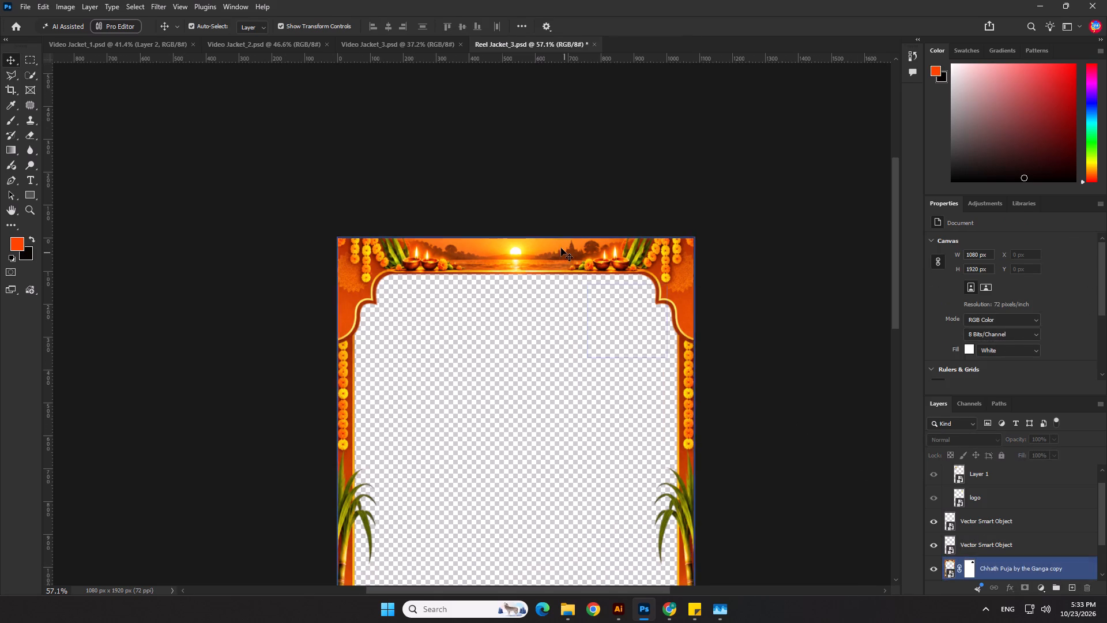
scroll(561, 248, down, 7)
scroll(550, 572, up, 7)
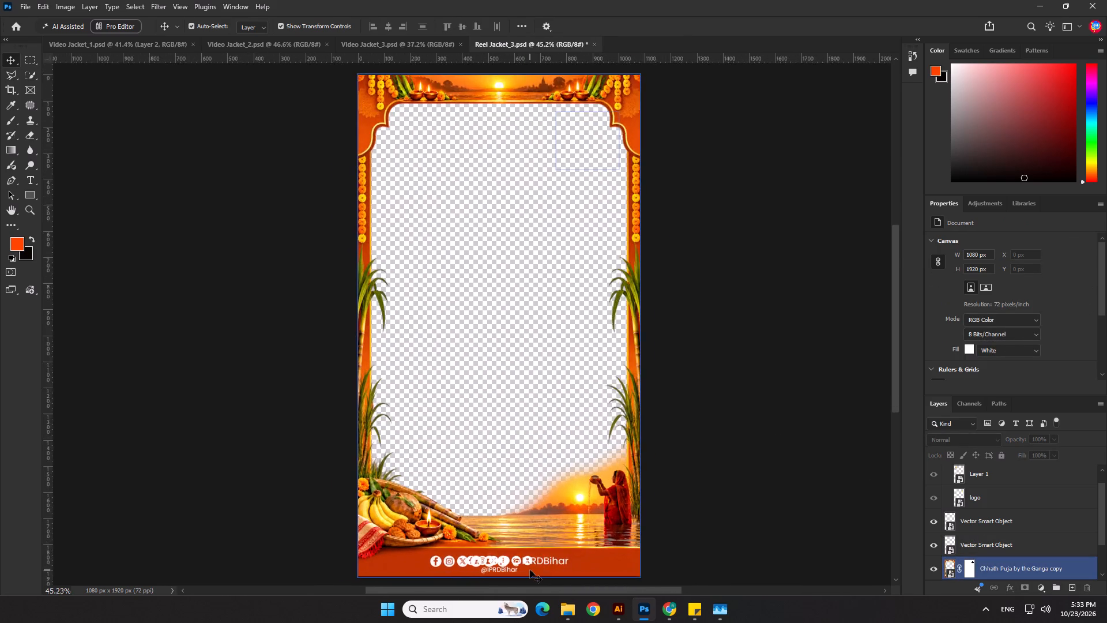
scroll(530, 570, up, 3)
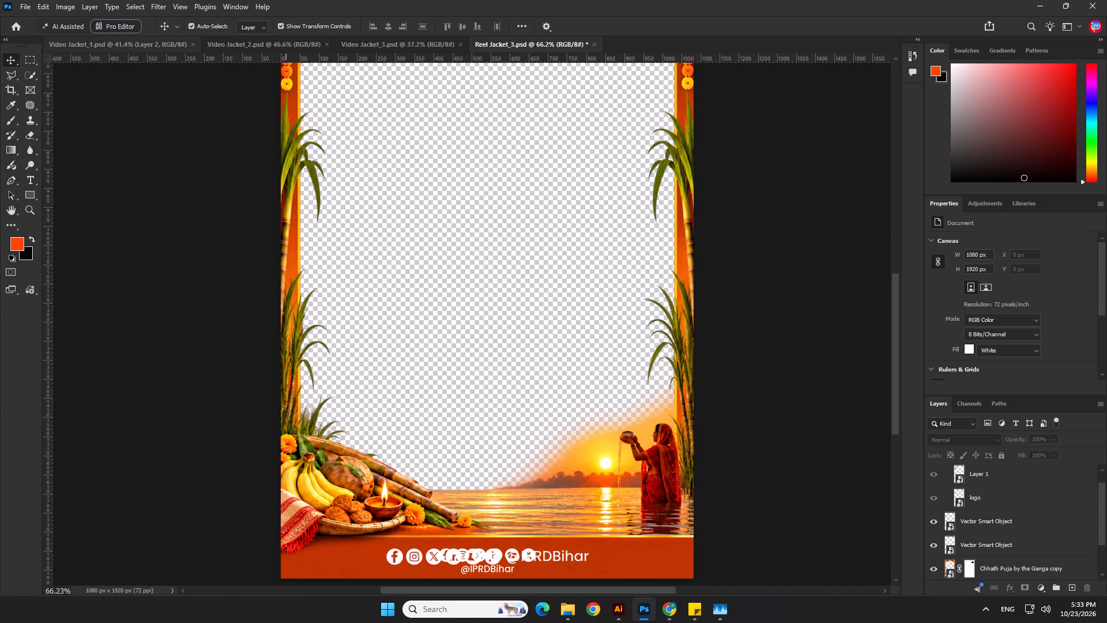
click(165, 46)
click(440, 466)
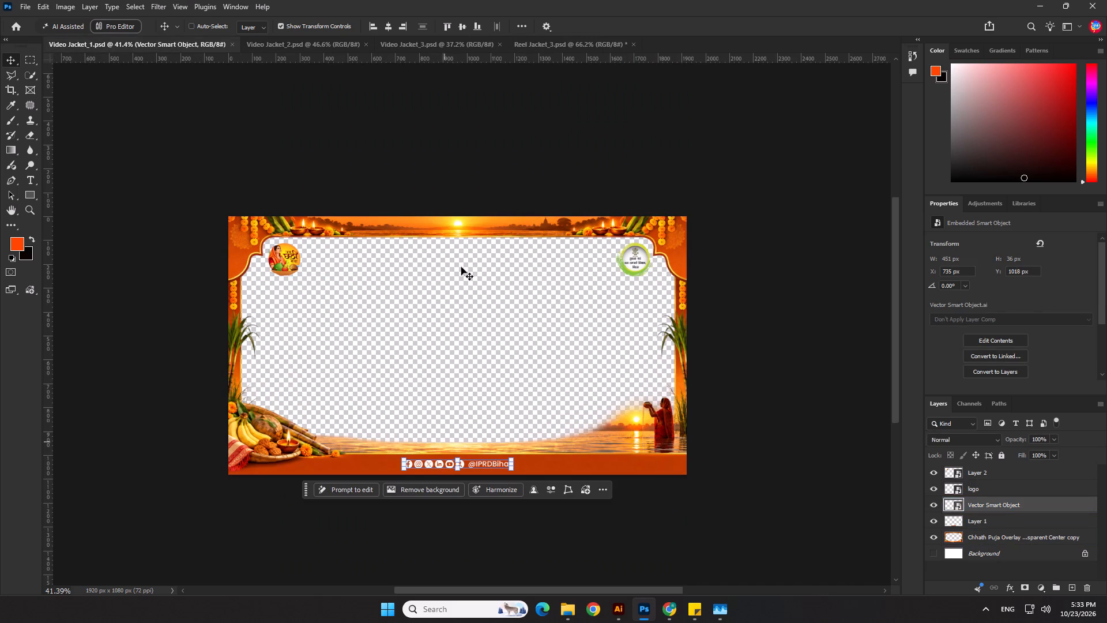
key(ctrl+c)
key(ctrl+c)
Hide both Vector Smart Object handle layers in Reel Jacket_3.
click(533, 47)
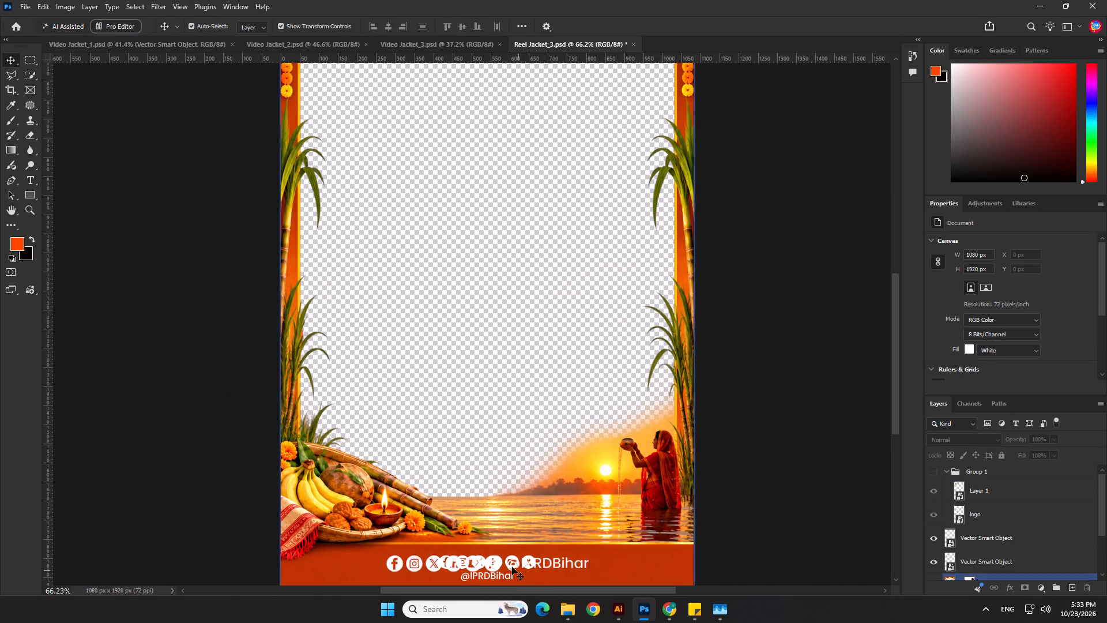
click(506, 562)
scroll(774, 445, down, 4)
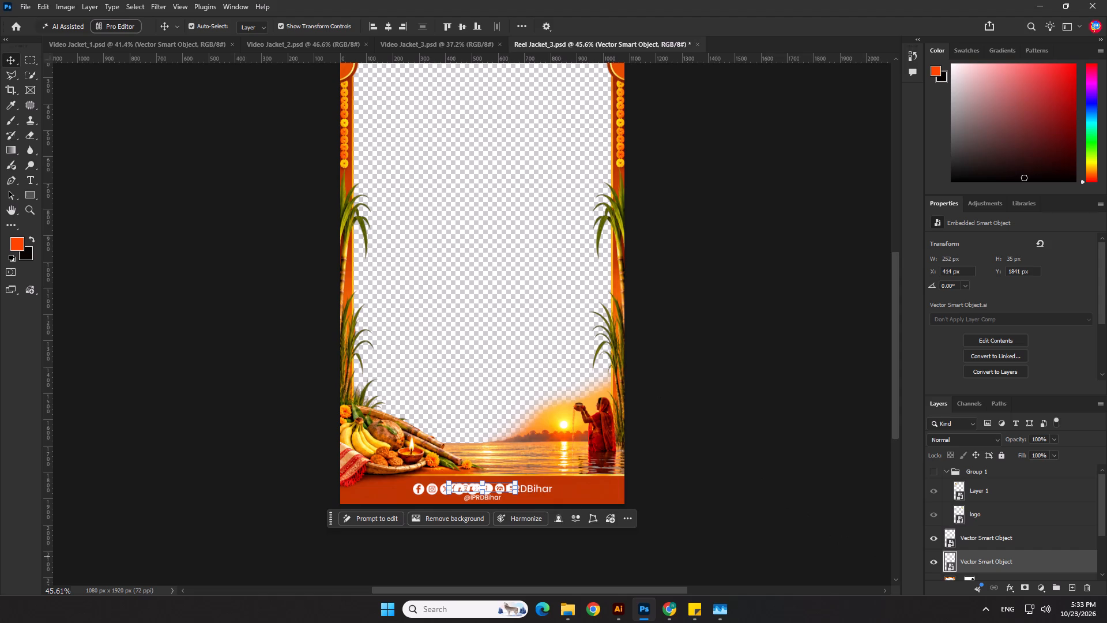
click(933, 559)
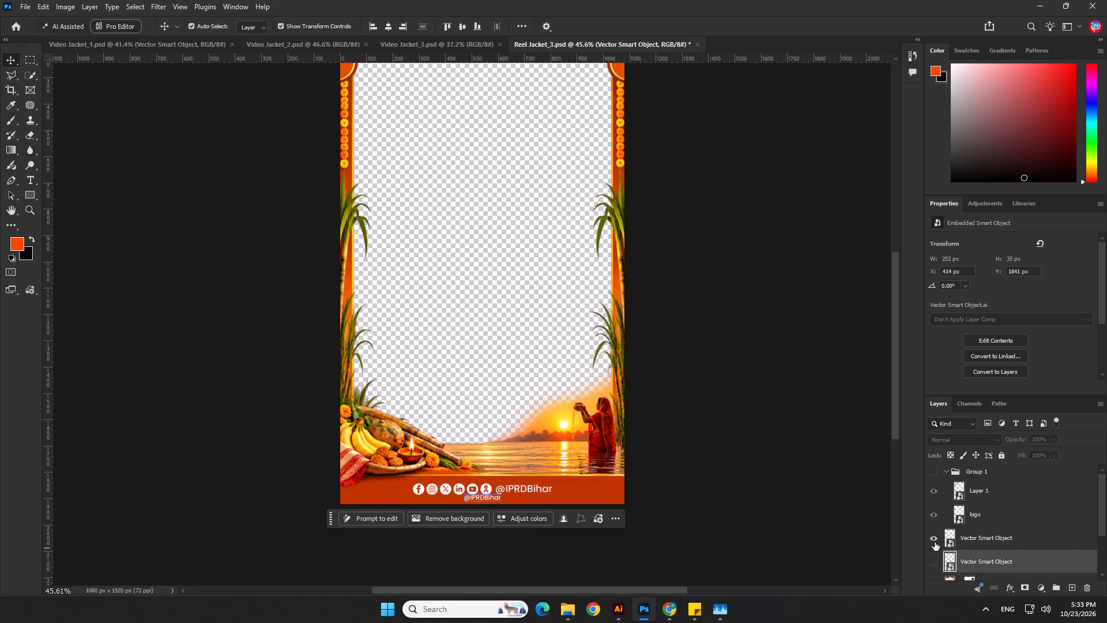
click(935, 542)
Merge the Chhath Puja by the Ganga layer and its copy into one pixel layer.
click(495, 489)
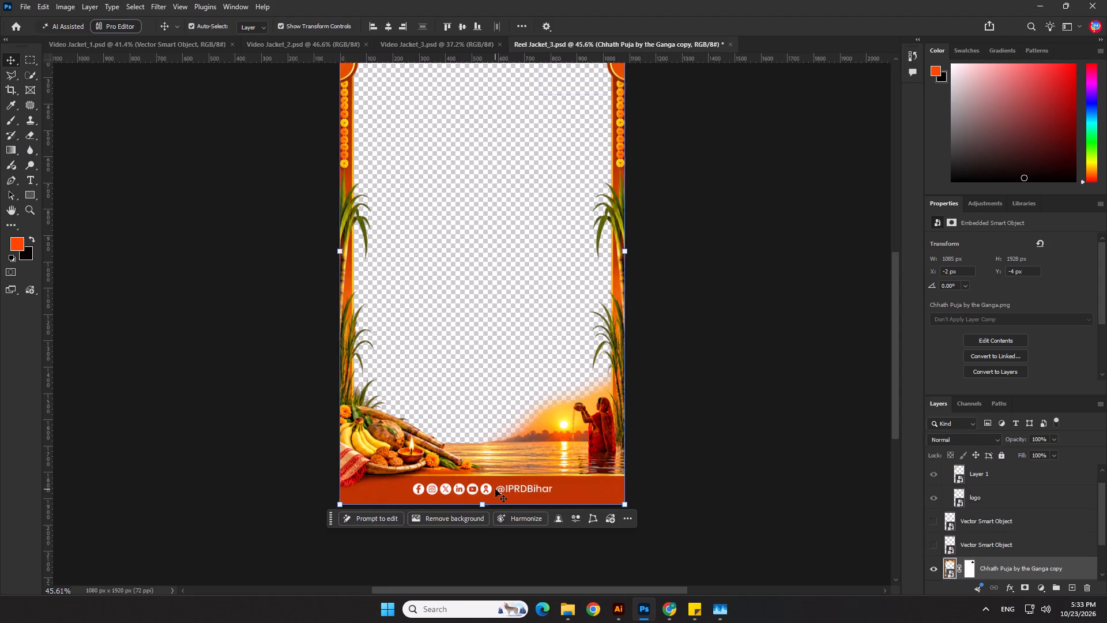
scroll(1048, 579, down, 3)
ctrl+click(993, 554)
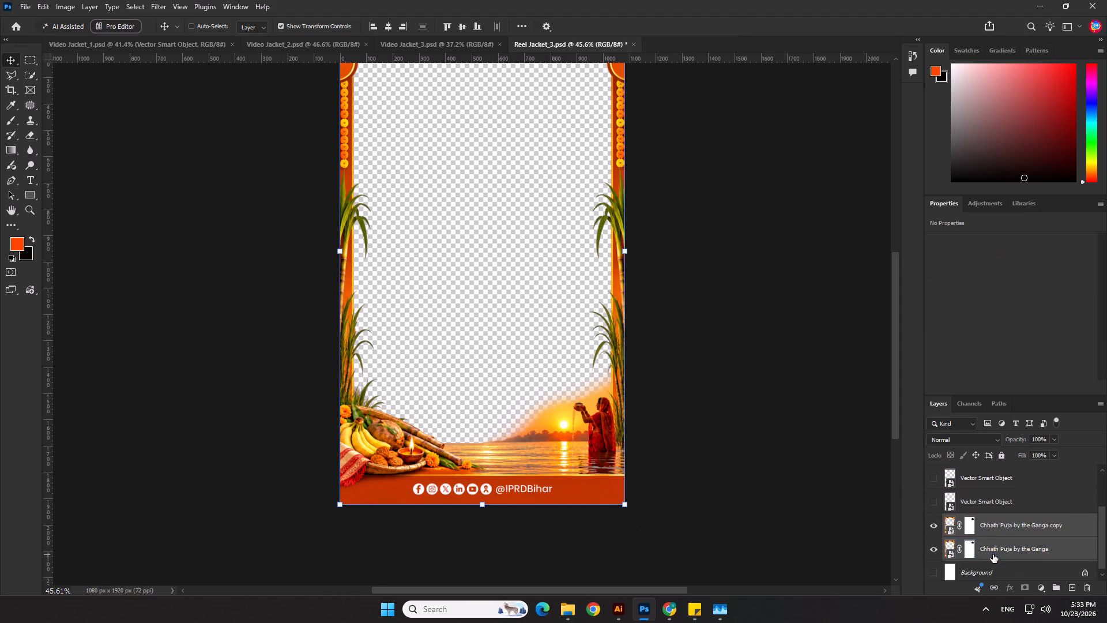
key(ctrl+e)
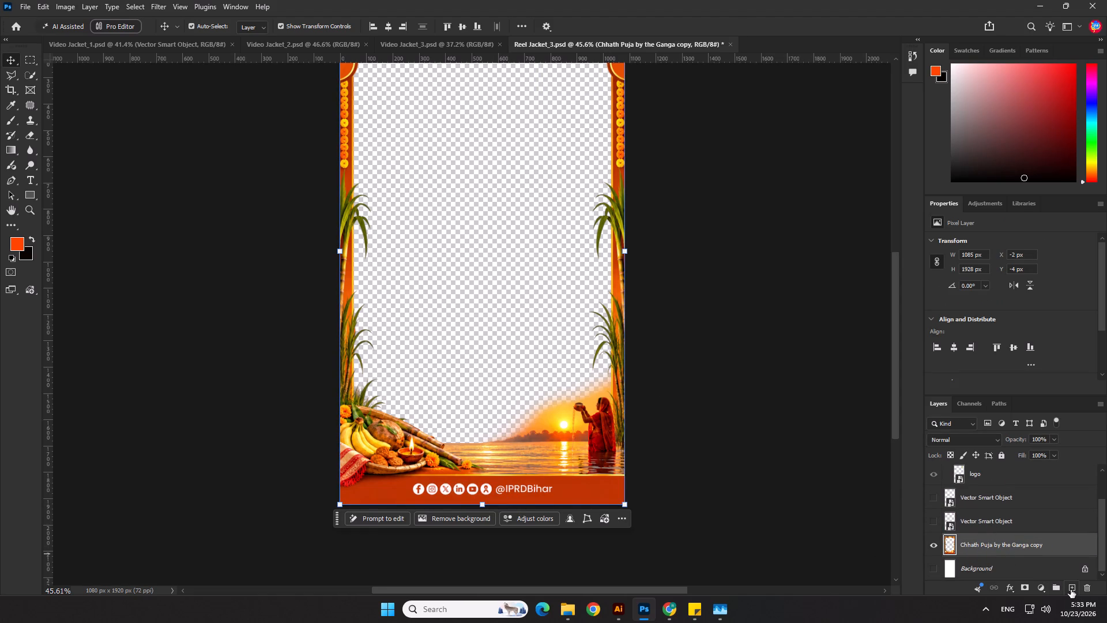
On a new layer, brush sampled footer red over the baked-in icons and handle within an about 565 x 67 px rectangular selection, and deselect.
click(1071, 590)
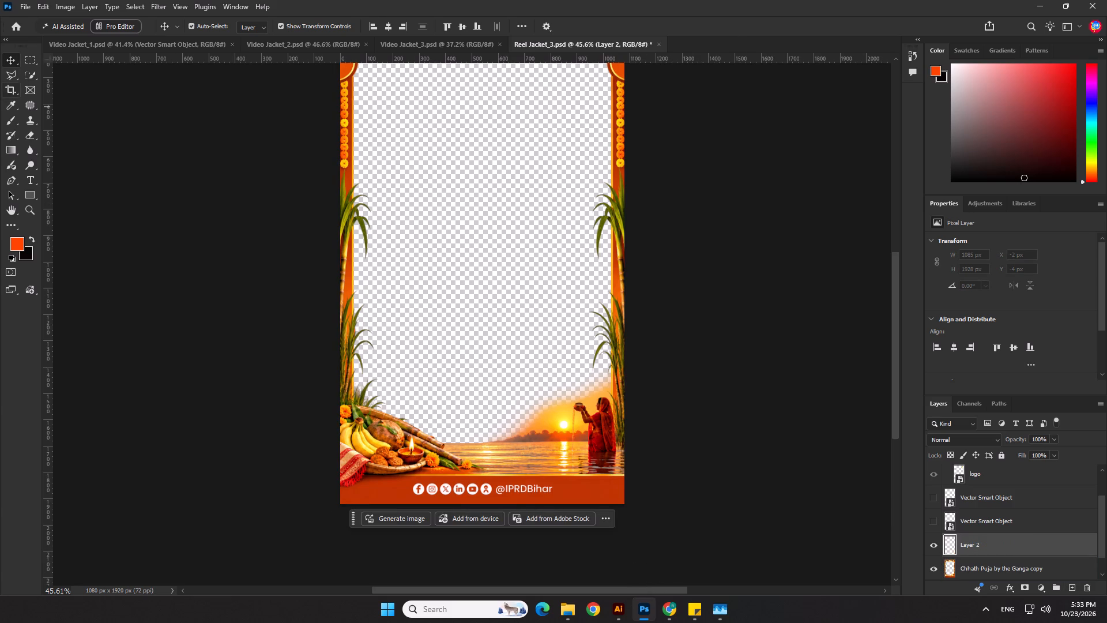
click(27, 61)
scroll(473, 560, up, 5)
drag(411, 502, 627, 527)
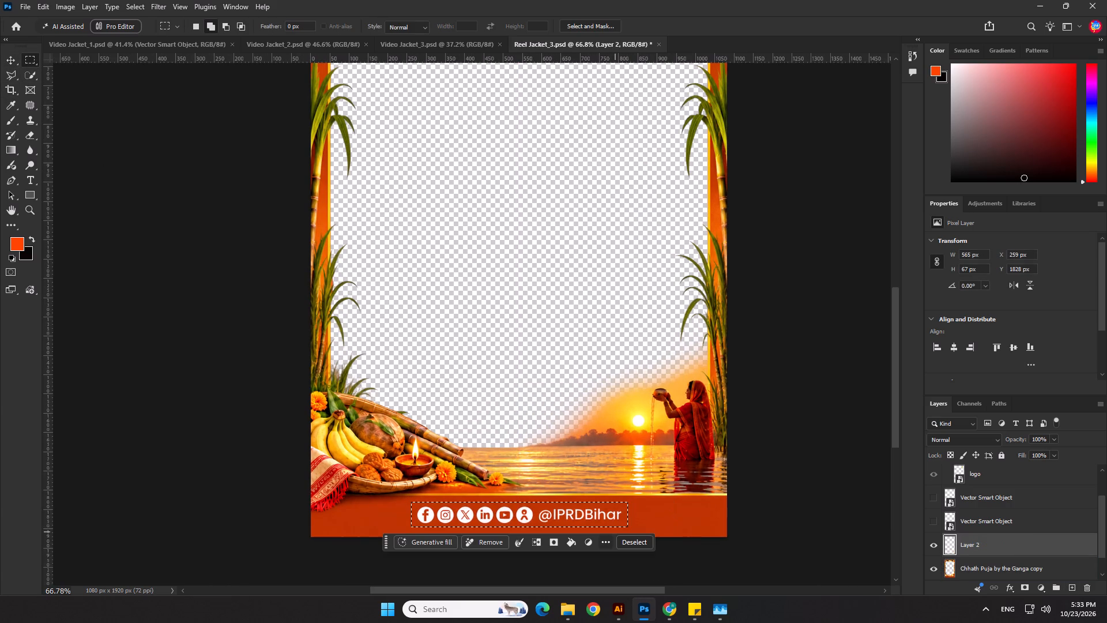
click(4, 107)
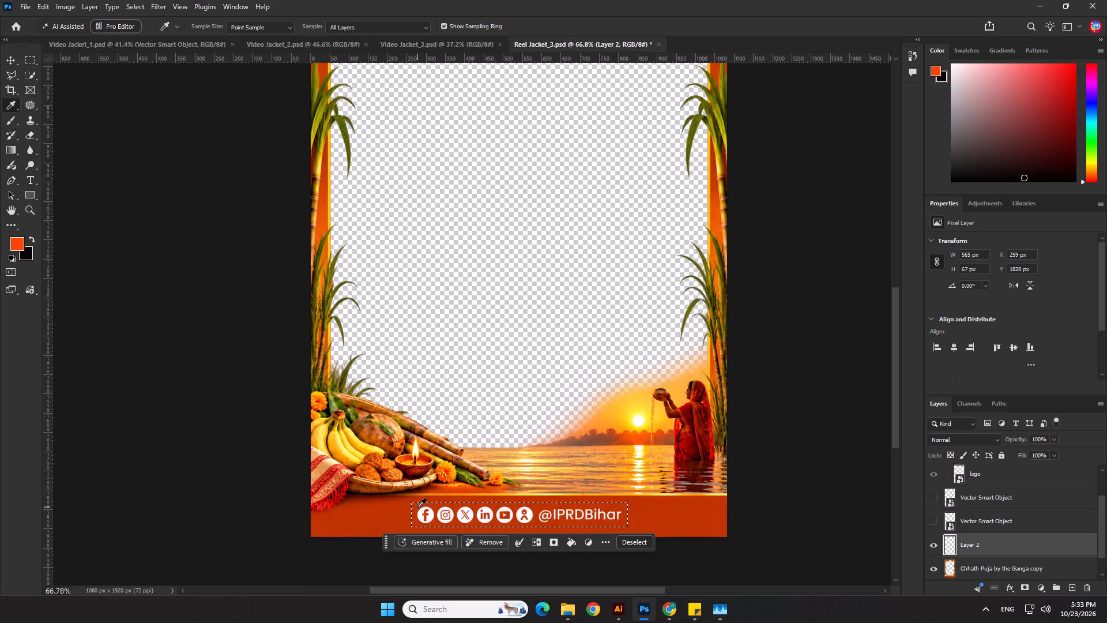
click(416, 507)
click(11, 122)
drag(401, 498, 260, 537)
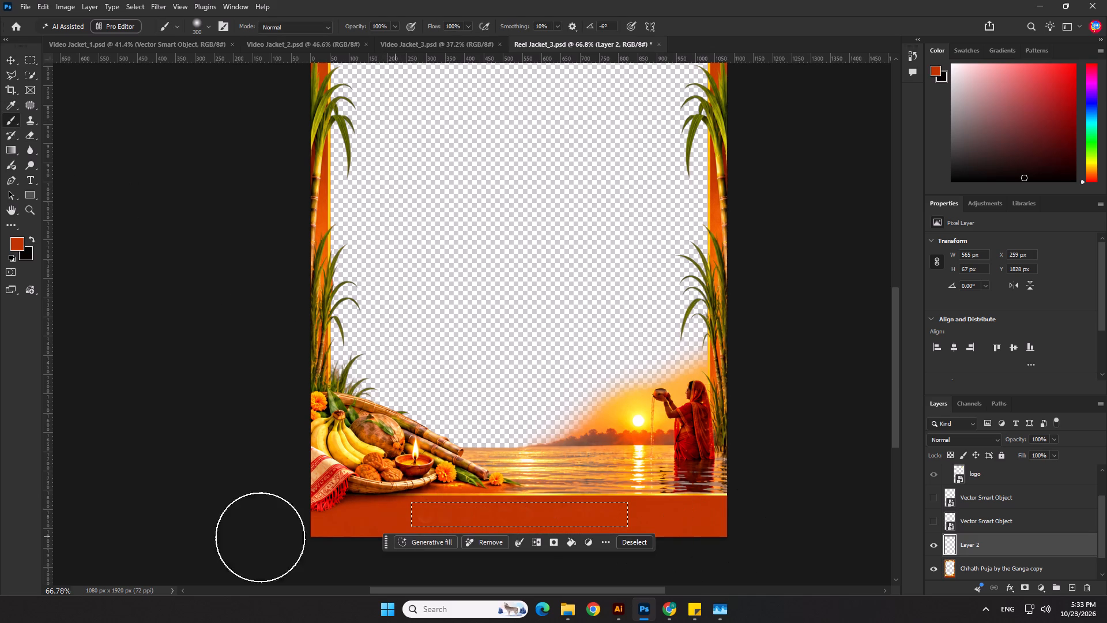
drag(260, 537, 710, 336)
click(31, 58)
right_click(513, 302)
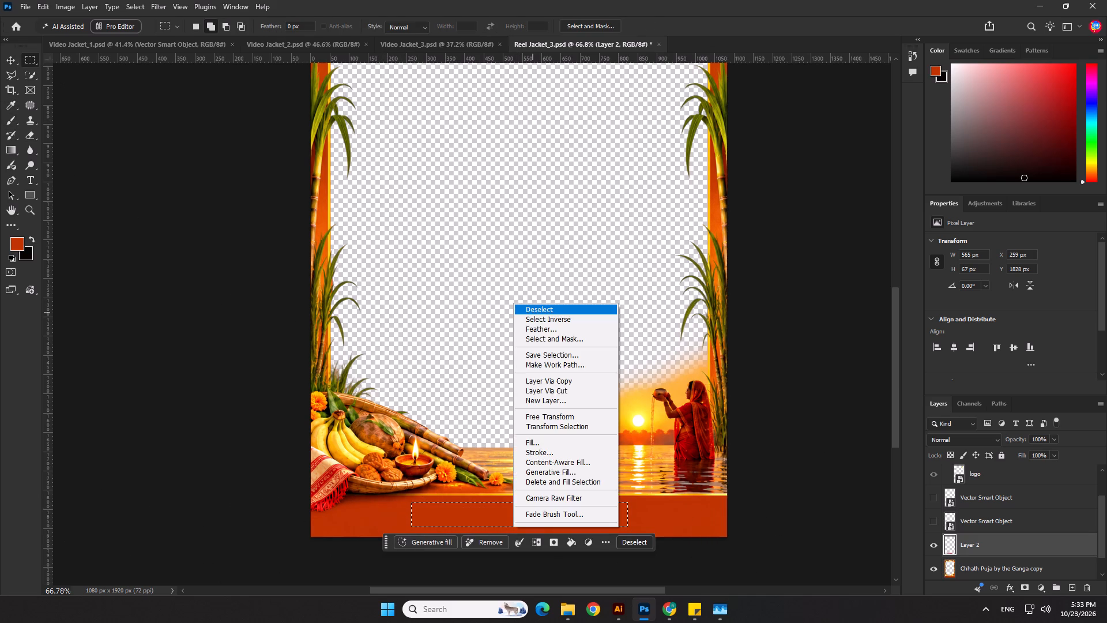
click(534, 311)
click(7, 54)
key(ctrl+v)
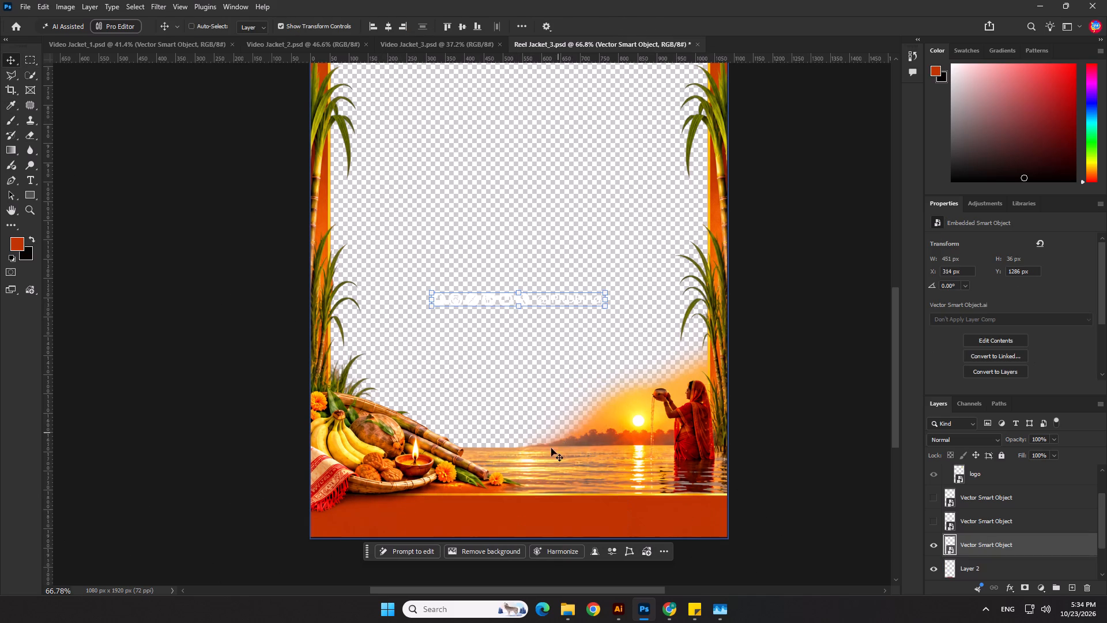
drag(529, 302, 523, 515)
scroll(600, 530, up, 4)
drag(609, 508, 624, 511)
key(Return)
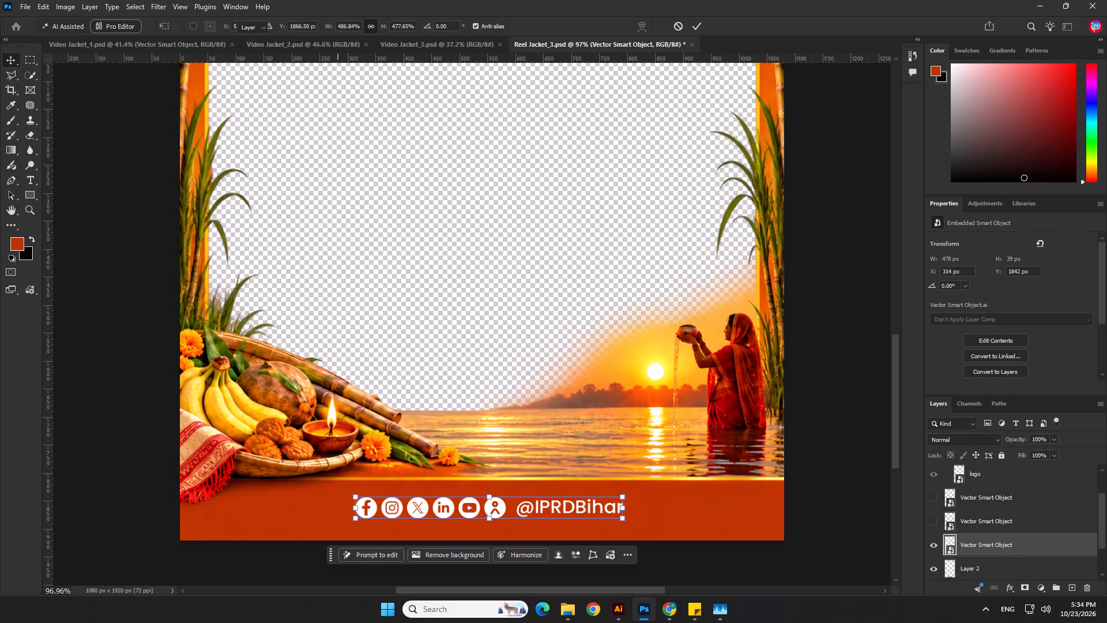
click(388, 29)
key(Down)
key(Down)
key(Down)
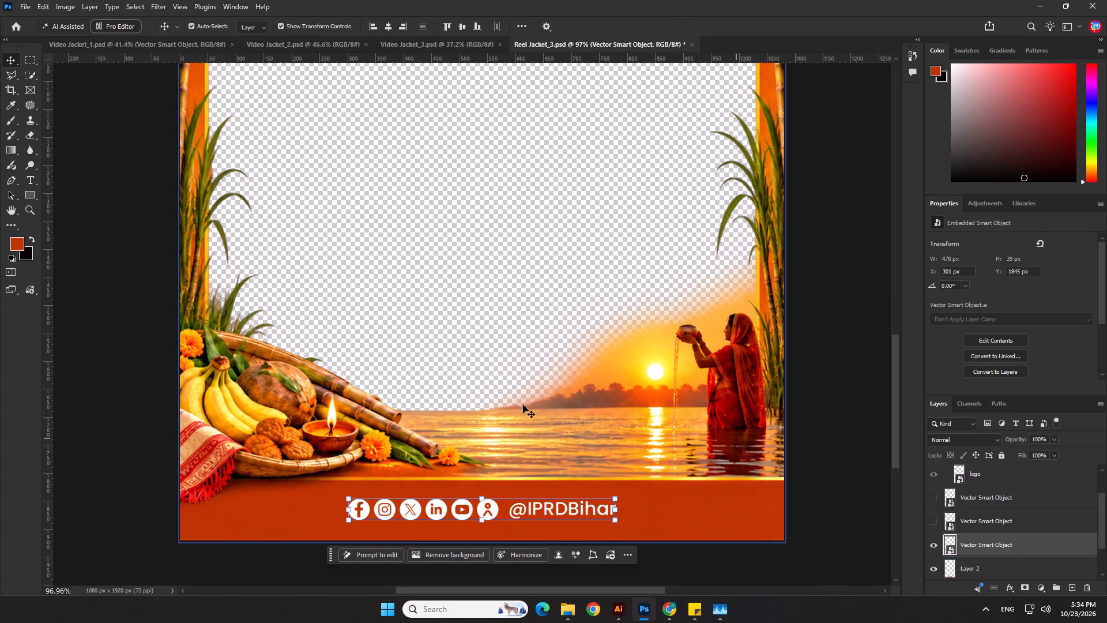
key(Down)
Save Reel Jacket_3.psd with the replaced handle strip.
scroll(485, 404, down, 8)
click(762, 393)
scroll(533, 422, down, 5)
ctrl+scroll(462, 88, up, 2)
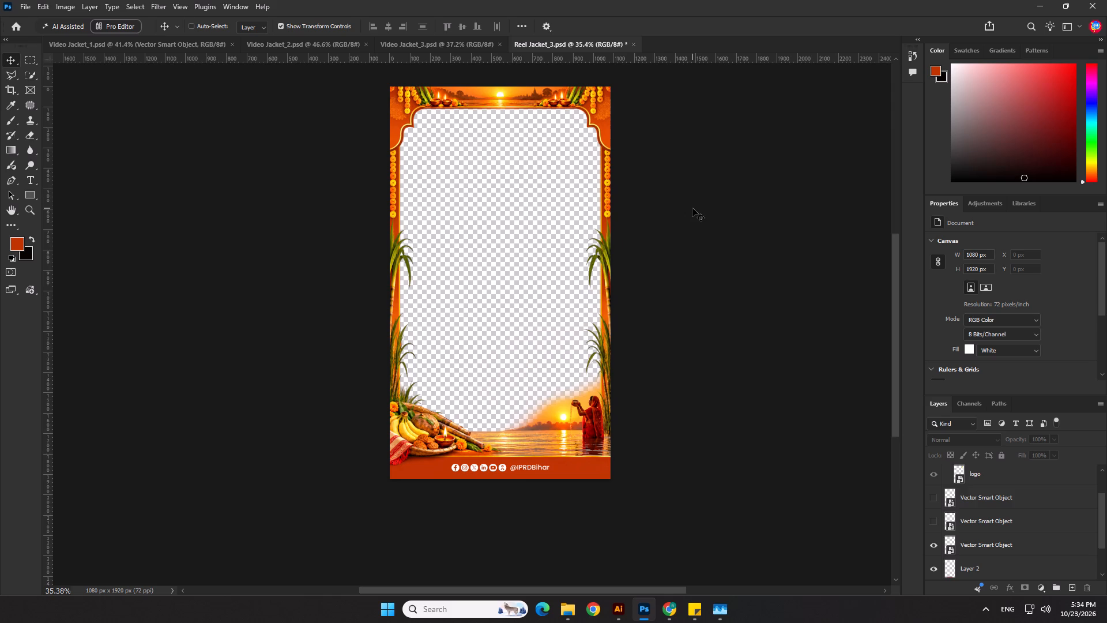
key(ctrl+s)
Save a copy as Reel Jacket_3 copy.png in the 23.10.26 folder using the large file size option.
click(26, 9)
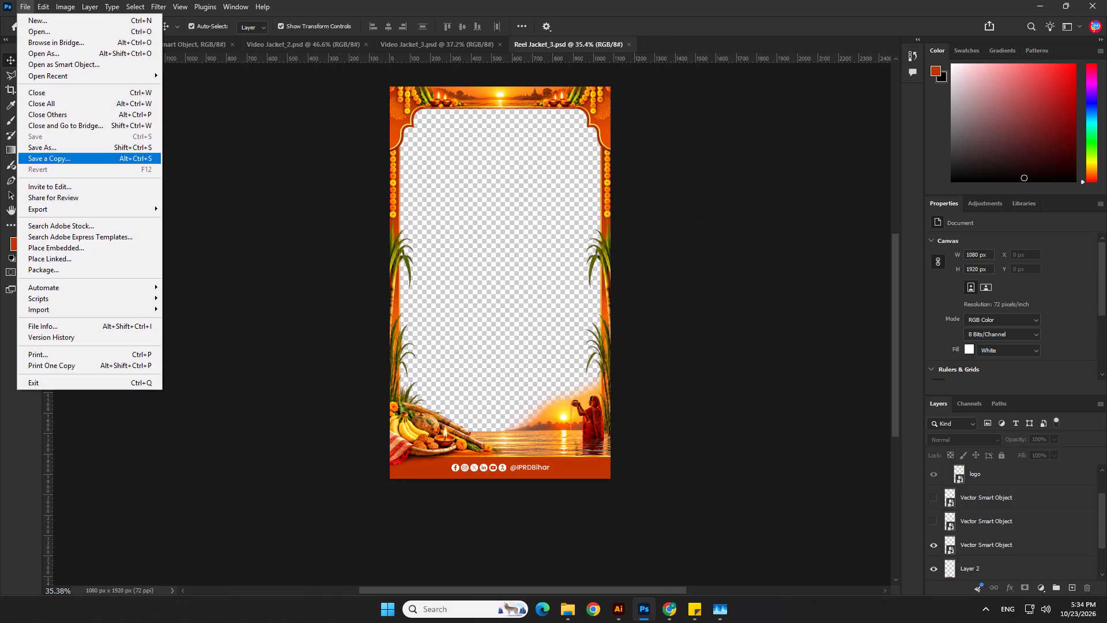
click(65, 160)
click(135, 472)
click(122, 403)
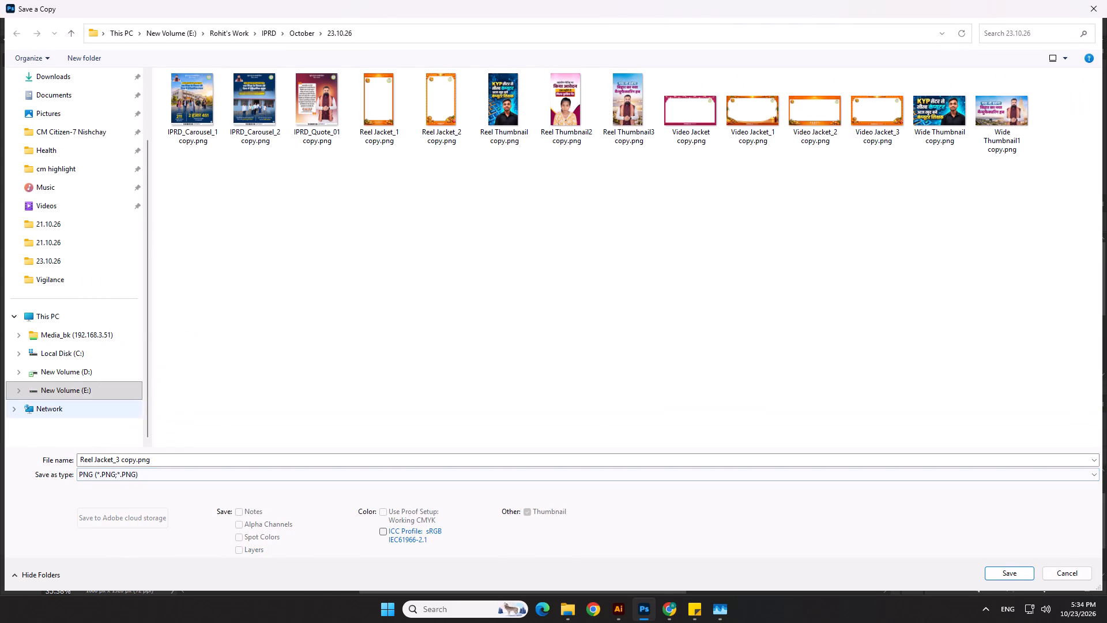
click(1027, 580)
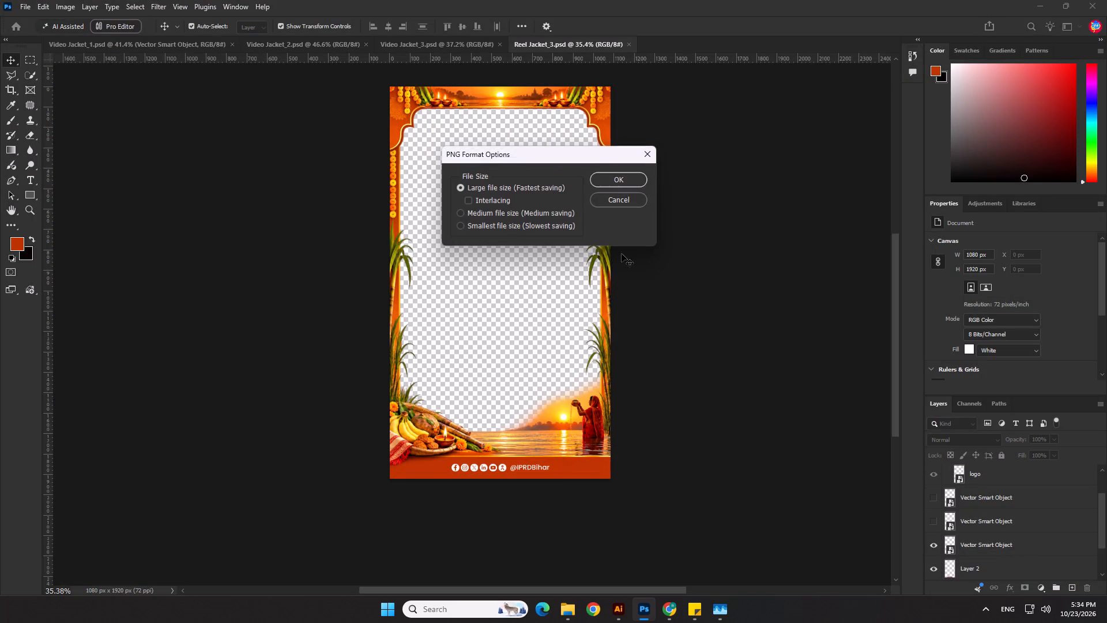
click(635, 180)
click(696, 394)
key(ctrl+s)
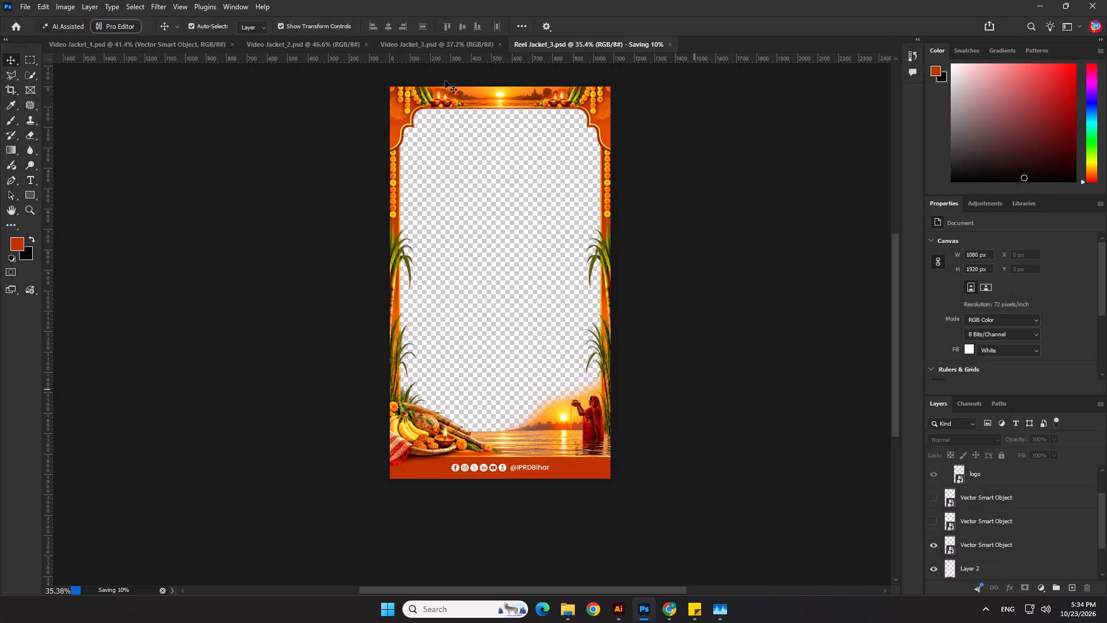
Show Group 1 again so both logos appear on the reel jacket.
scroll(960, 501, up, 10)
scroll(1045, 520, up, 2)
scroll(603, 341, down, 9)
scroll(554, 367, up, 1)
scroll(554, 366, down, 4)
scroll(536, 356, up, 4)
scroll(938, 484, up, 2)
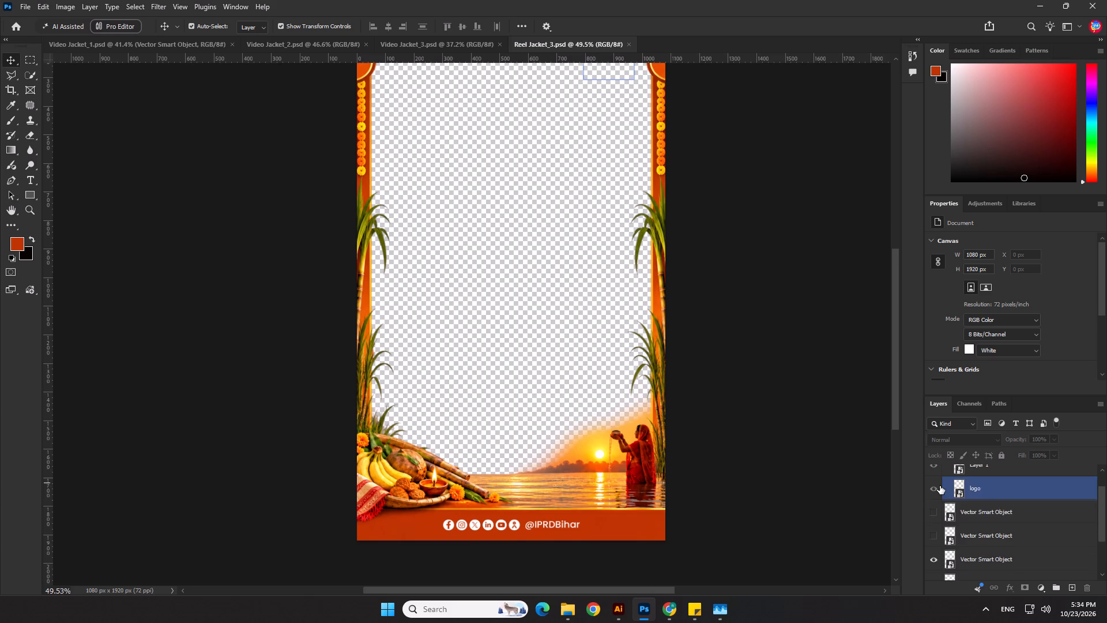
scroll(940, 486, up, 4)
click(933, 475)
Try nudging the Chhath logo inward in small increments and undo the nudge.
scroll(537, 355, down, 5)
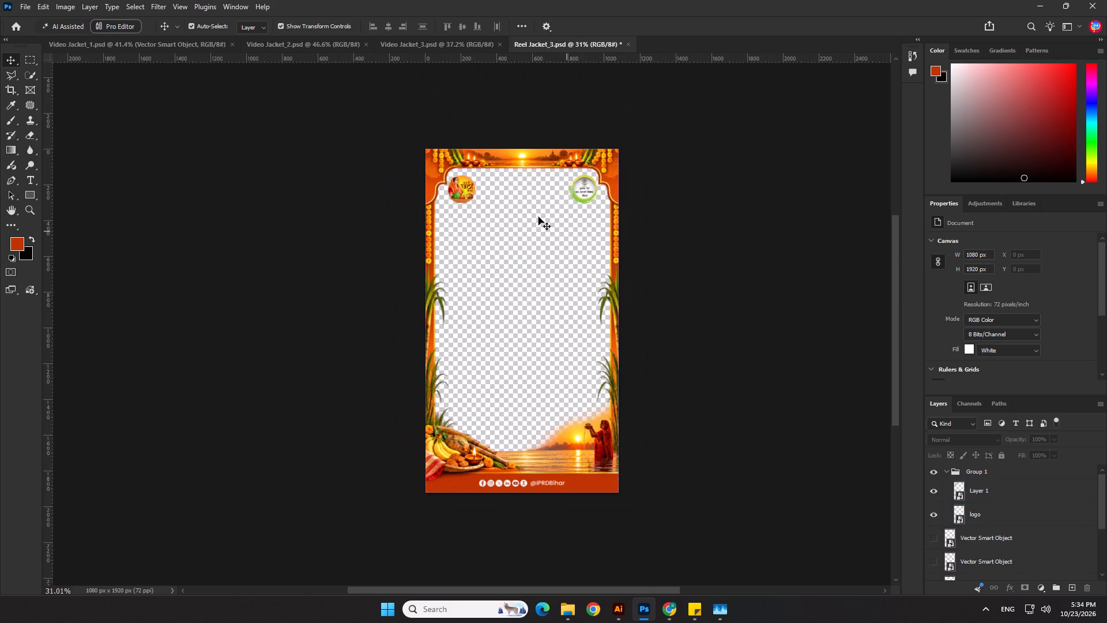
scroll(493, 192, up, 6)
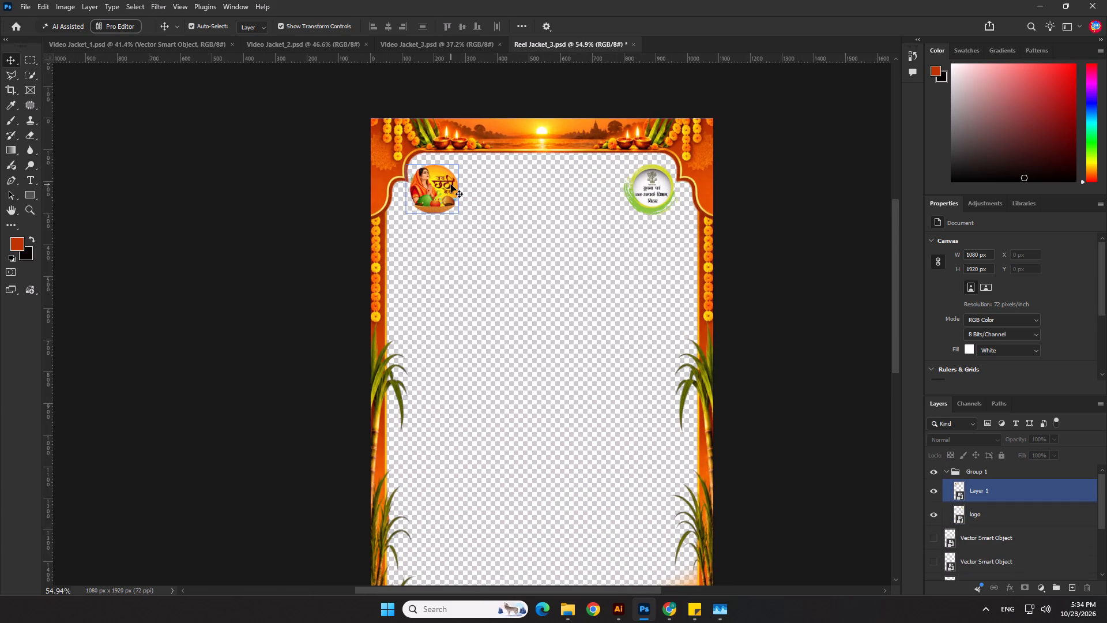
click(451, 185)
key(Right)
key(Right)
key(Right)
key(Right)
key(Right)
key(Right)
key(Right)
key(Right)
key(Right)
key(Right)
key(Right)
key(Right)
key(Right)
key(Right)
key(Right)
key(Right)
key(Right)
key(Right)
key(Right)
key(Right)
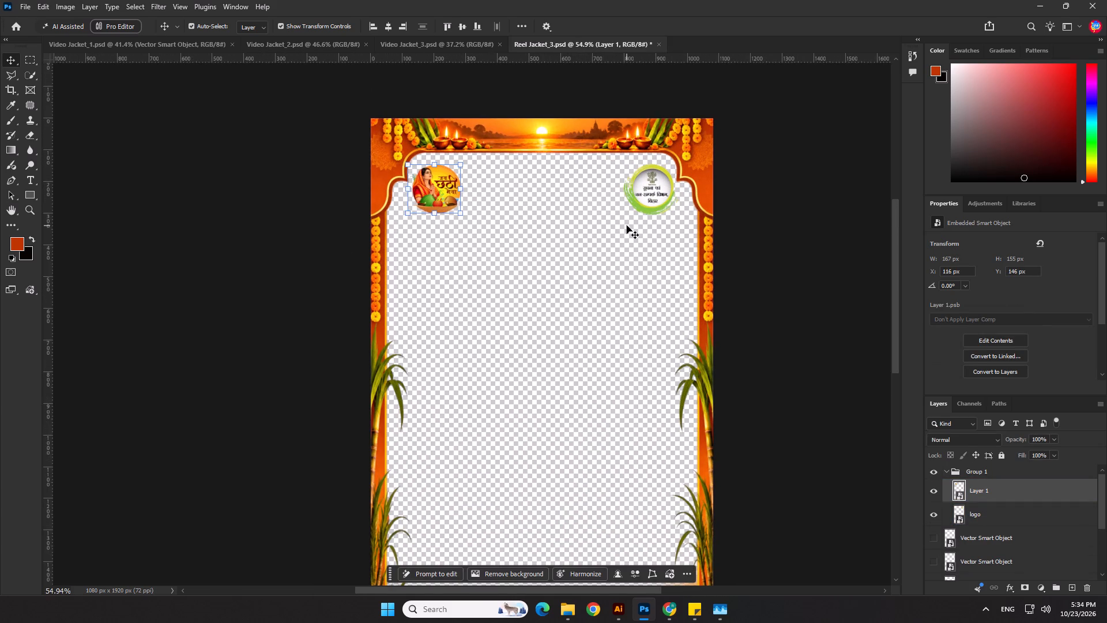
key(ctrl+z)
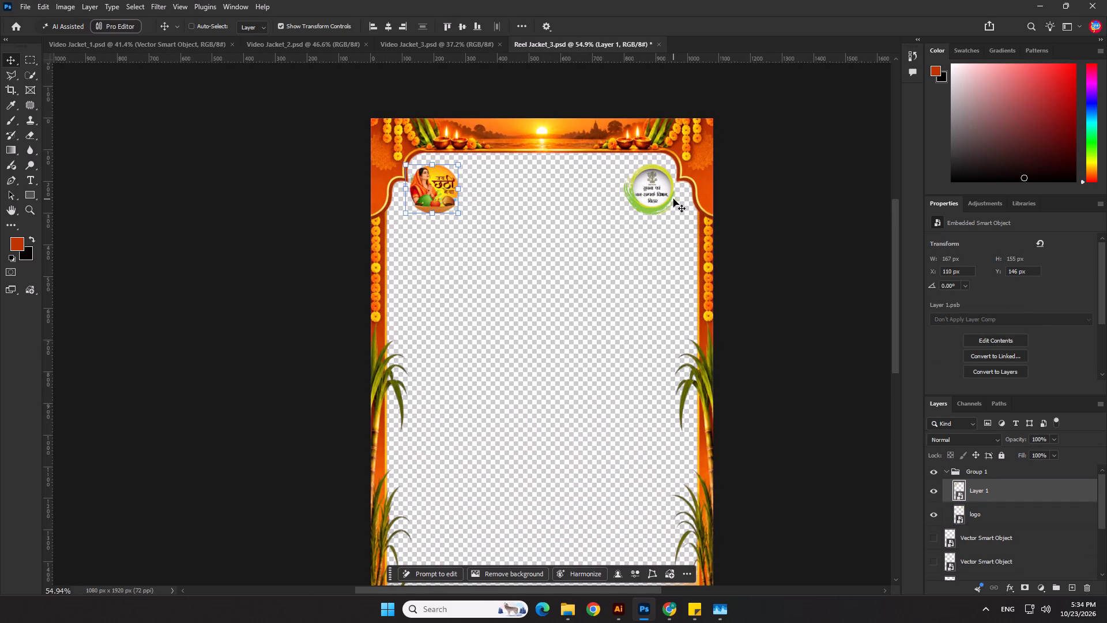
Shift the Chhath logo 20 px inward to X 130 px.
key(shift+Right)
key(shift+Right)
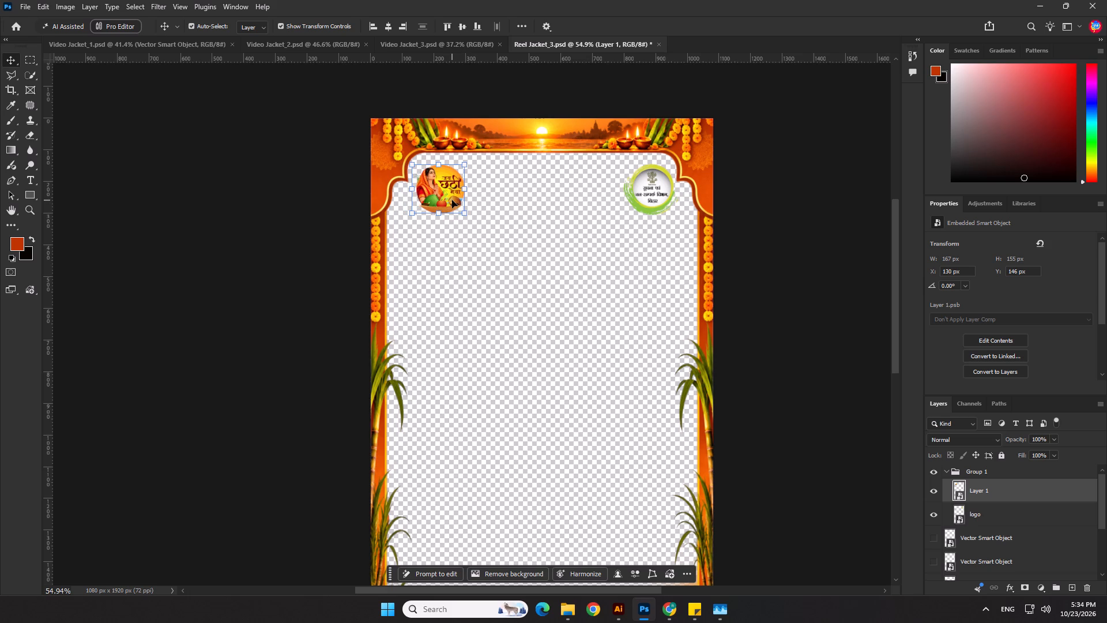
Shift the department logo inward to X 784 px.
click(646, 199)
key(shift+Left)
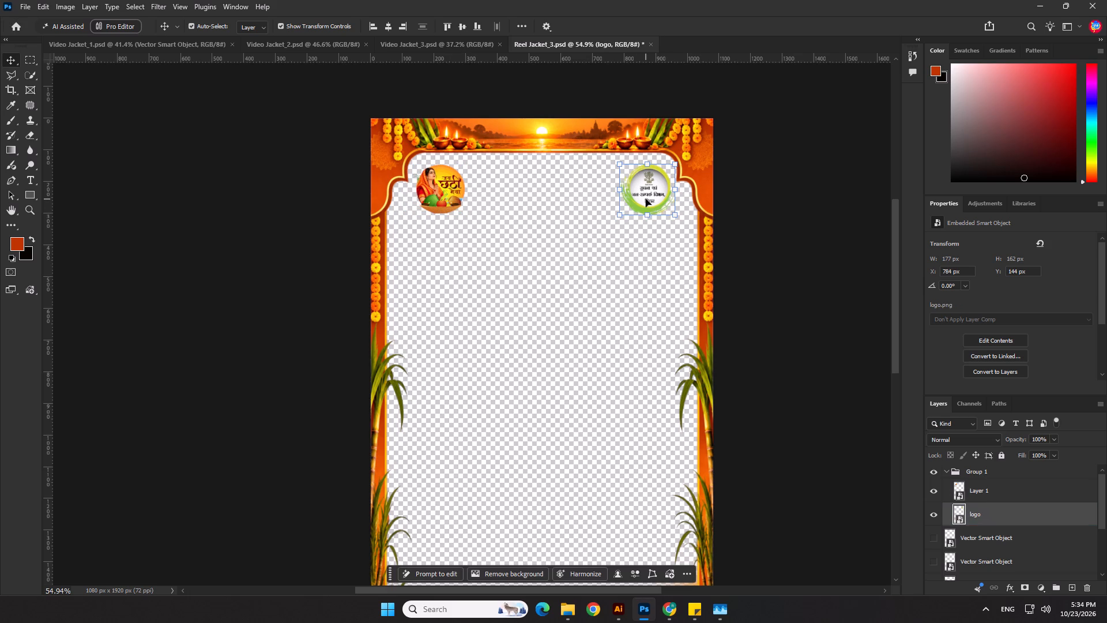
Shift the department logo a further 10 px inward.
key(shift+Left)
Move Group 1, holding both logos, up by 13 px in total and deselect it.
click(976, 467)
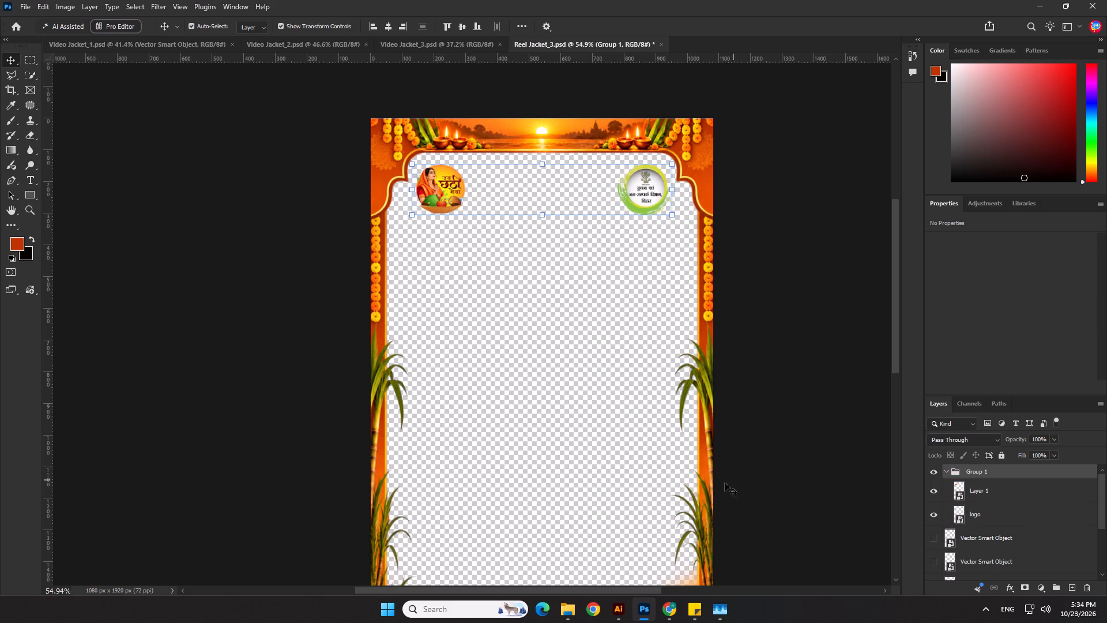
key(shift+Up)
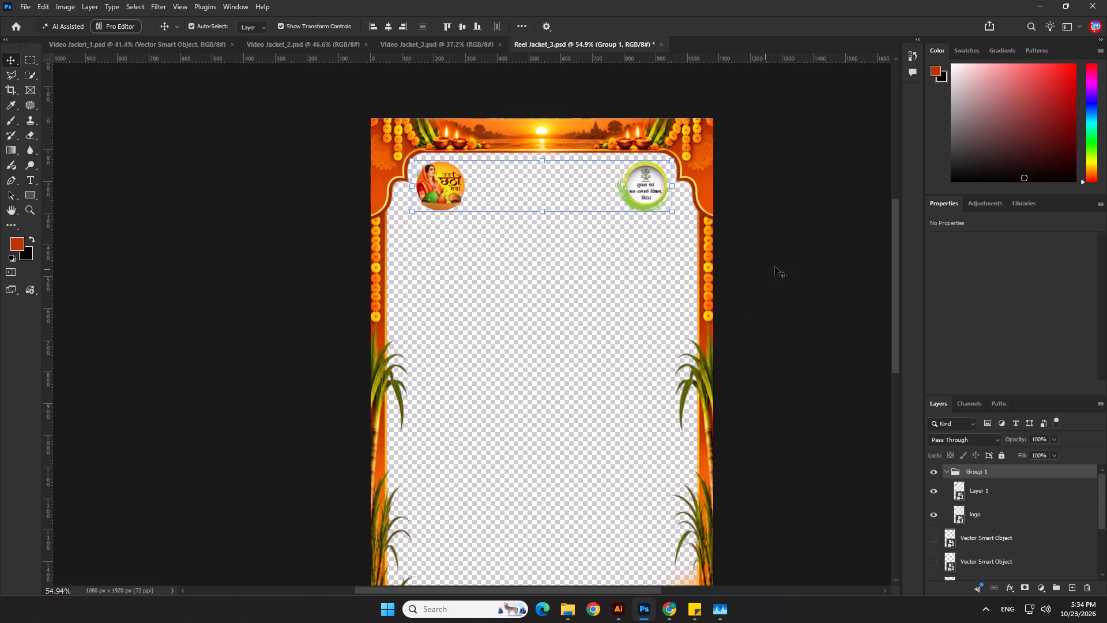
key(shift+Up)
key(shift+Down)
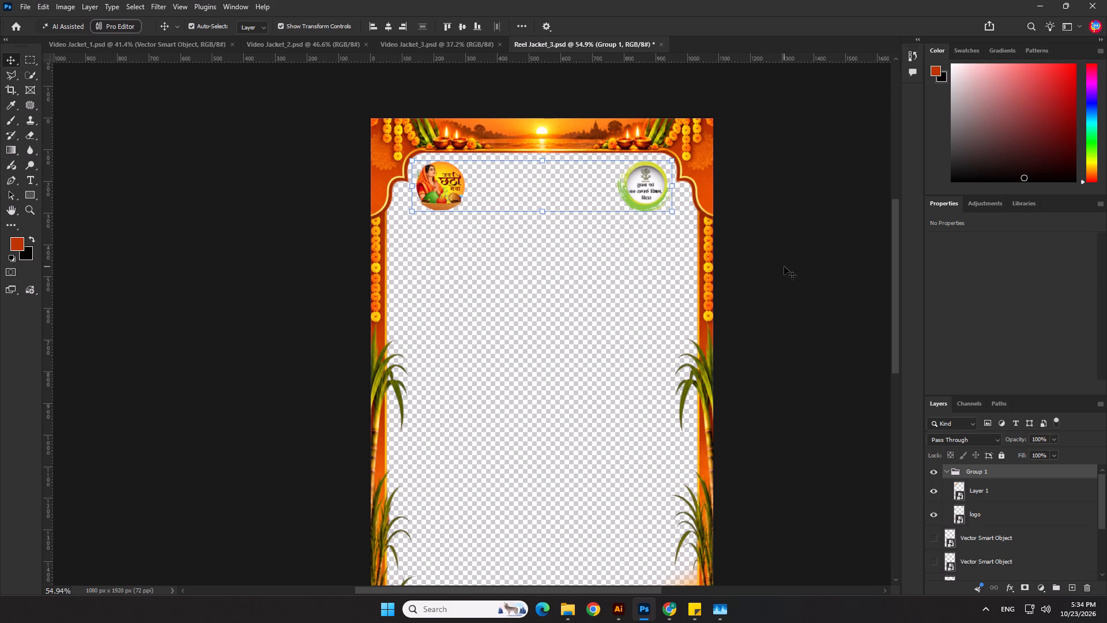
key(Up)
key(Up)
key(Up)
click(784, 267)
Save the changes to Reel Jacket_3.psd.
scroll(387, 271, down, 3)
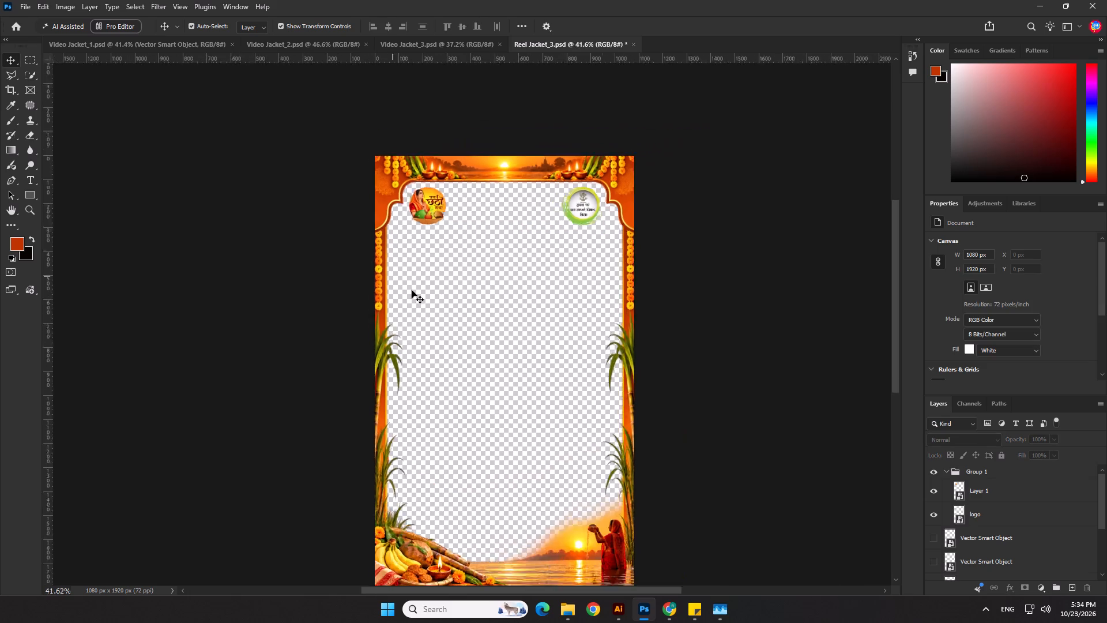
scroll(412, 290, down, 6)
key(ctrl+s)
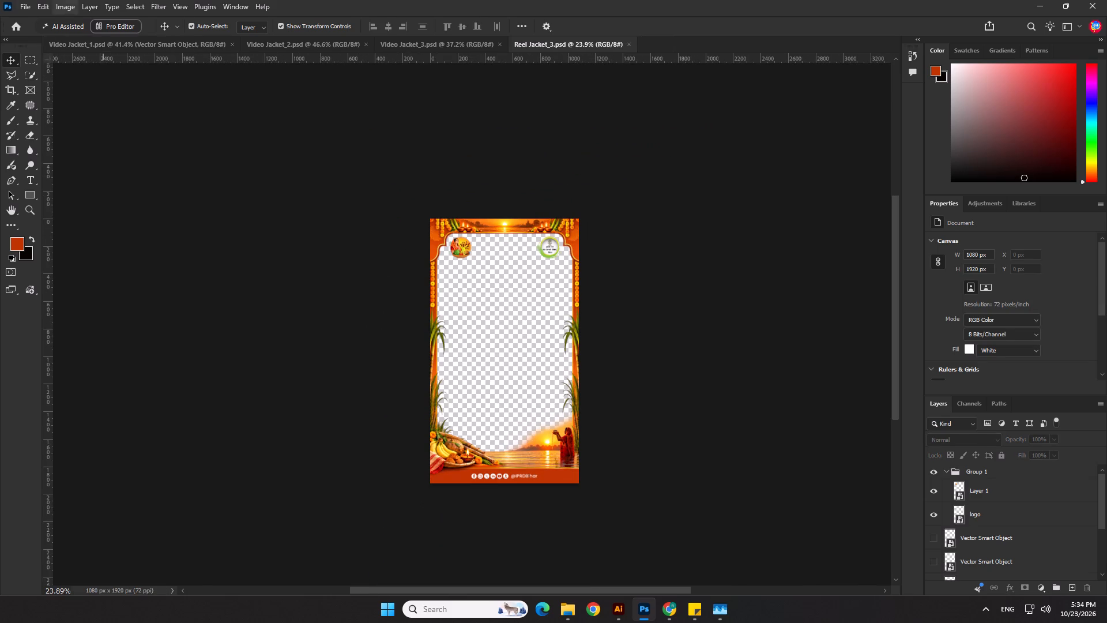
Export a PNG copy of the reel jacket as Reel Jacket_3 copy.png in the 23.10.26 folder, replacing the existing file.
click(24, 2)
click(77, 159)
click(170, 476)
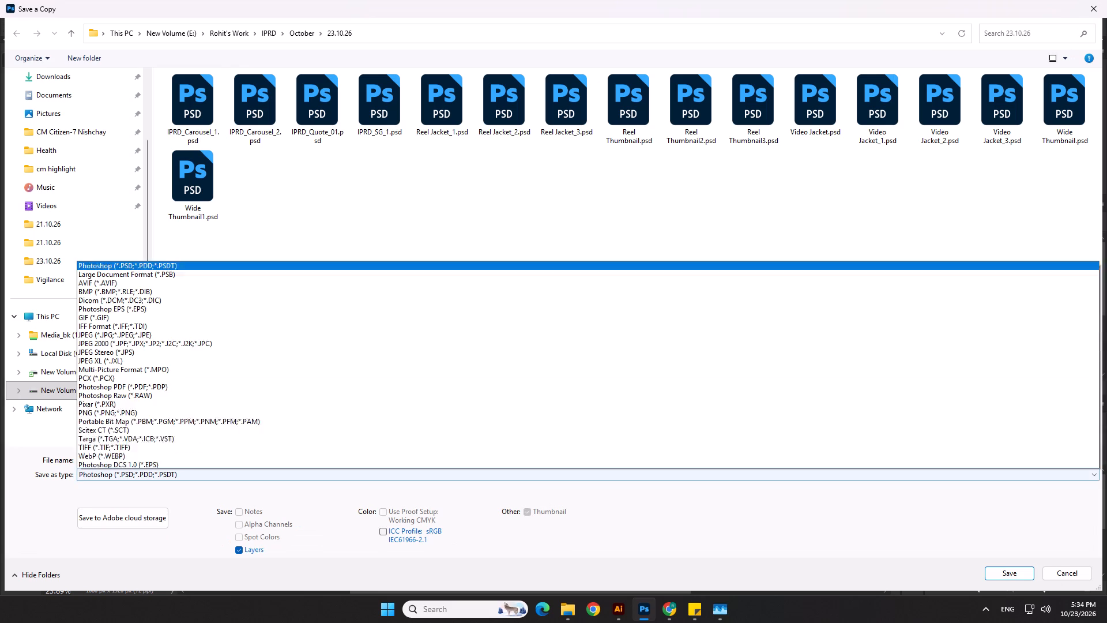
click(141, 404)
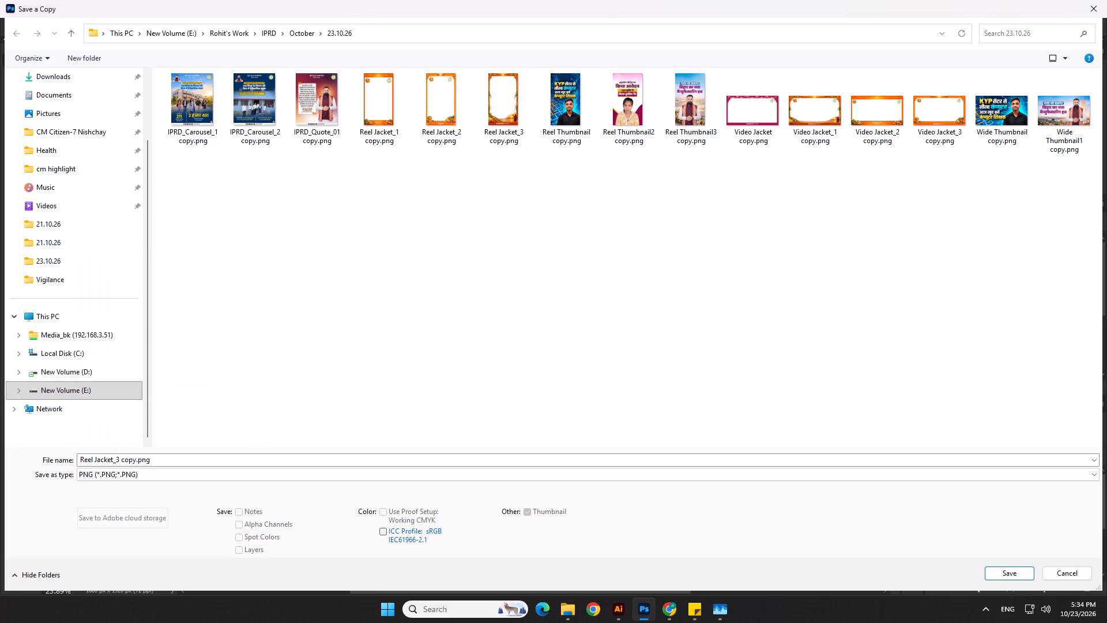
click(1005, 574)
click(569, 298)
click(600, 180)
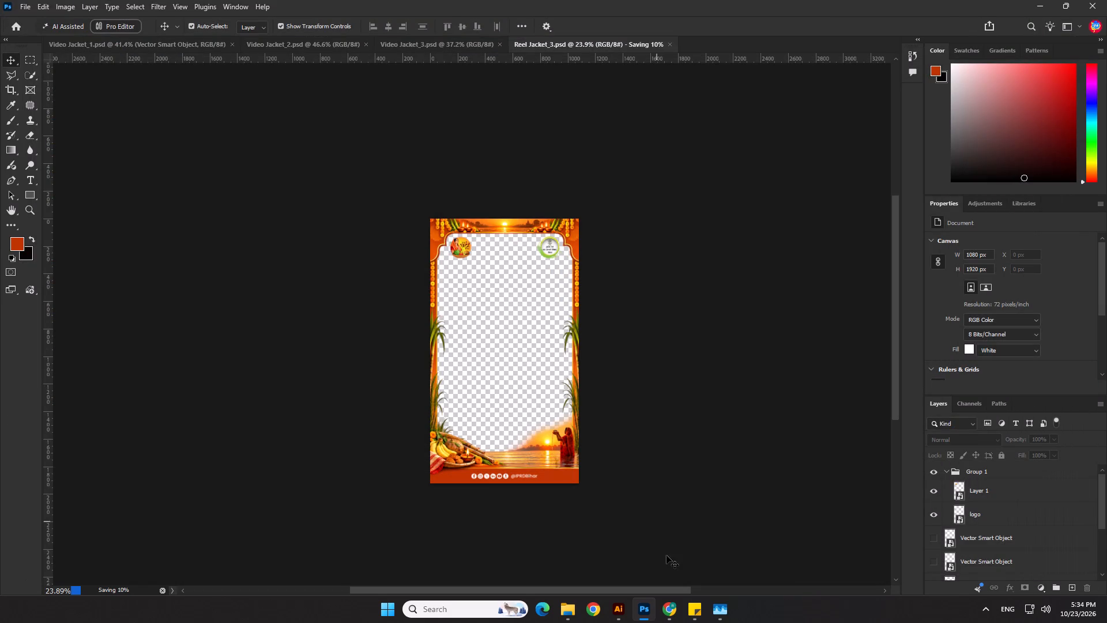
click(667, 556)
Switch to Chrome, close the enlarged reel frame preview in ChatGPT and bring up the Magnific chhath puja stock results.
click(671, 613)
drag(741, 383, 744, 378)
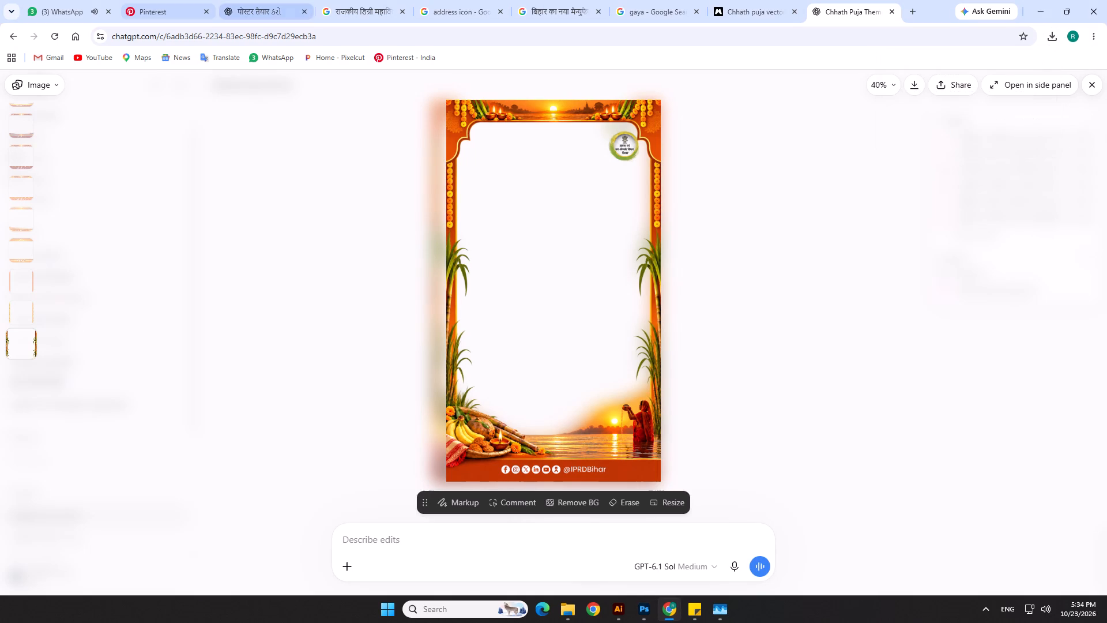
click(1088, 84)
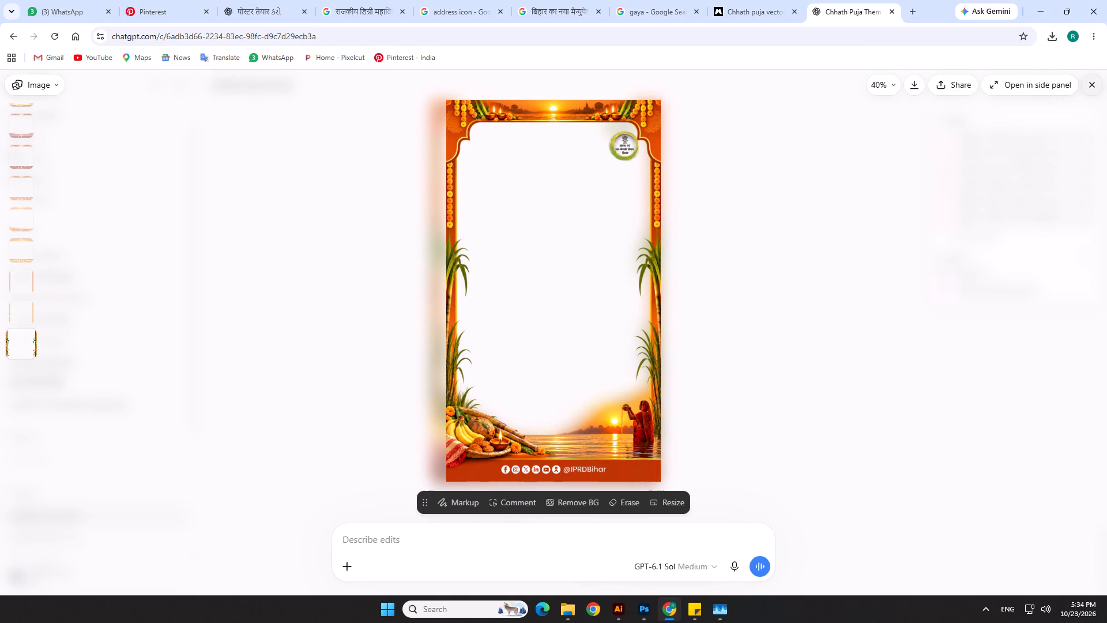
scroll(780, 164, down, 4)
click(760, 0)
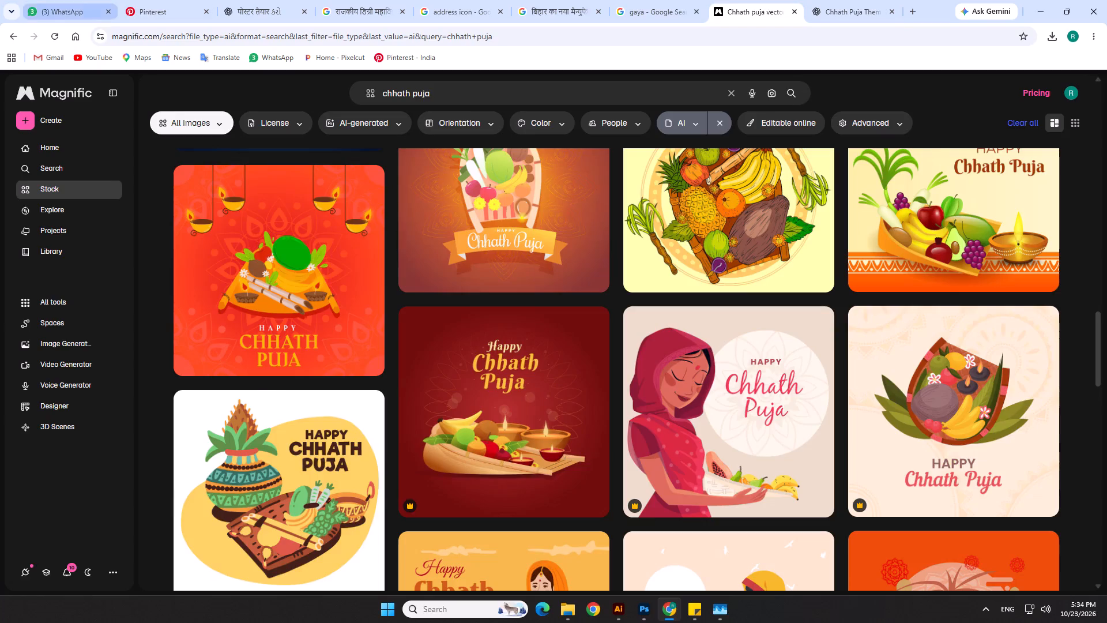